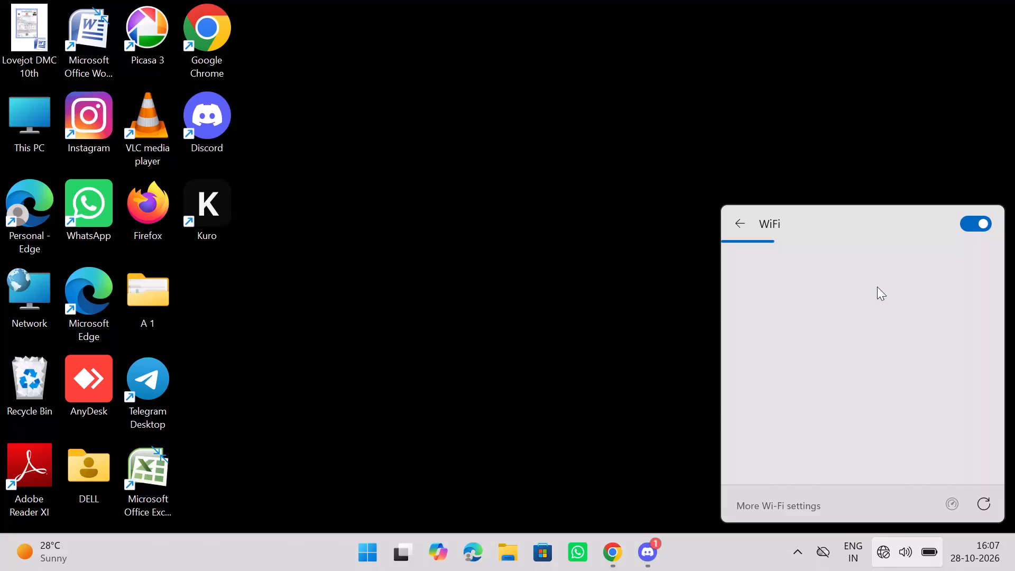
Rescan for available Wi-Fi networks until the laptop is online, and close the network list.
click(986, 505)
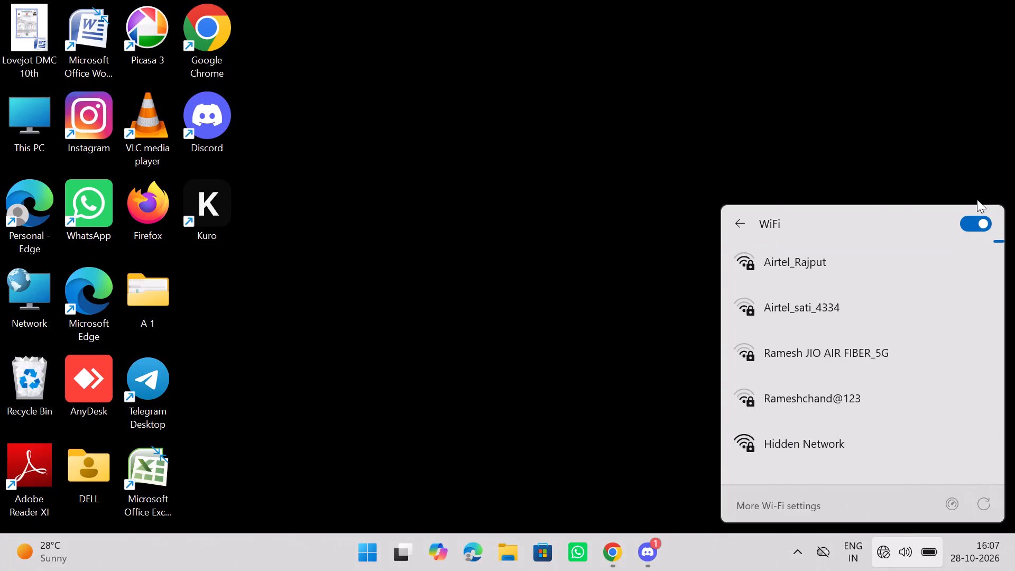
triple_click(994, 507)
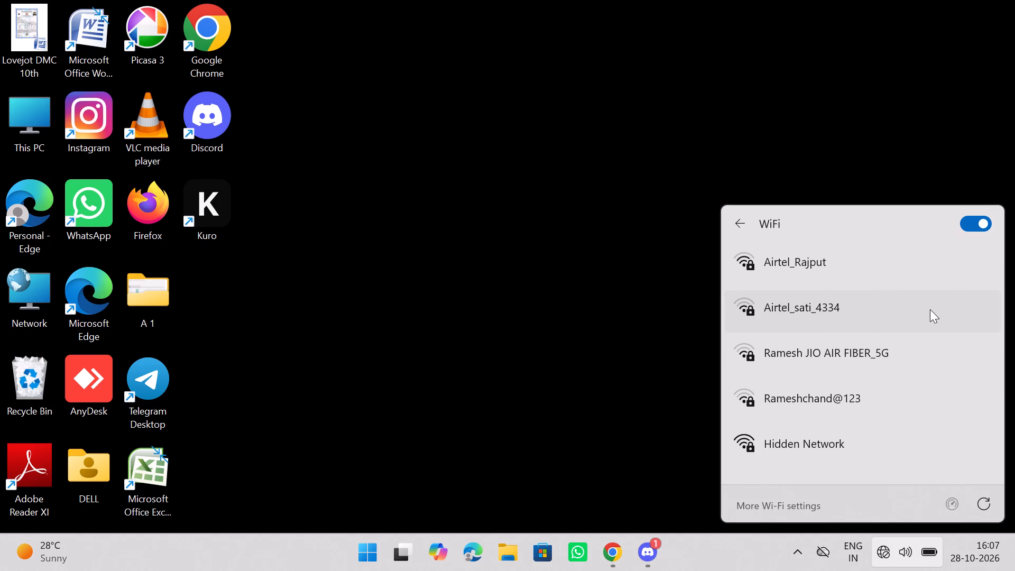
double_click(983, 506)
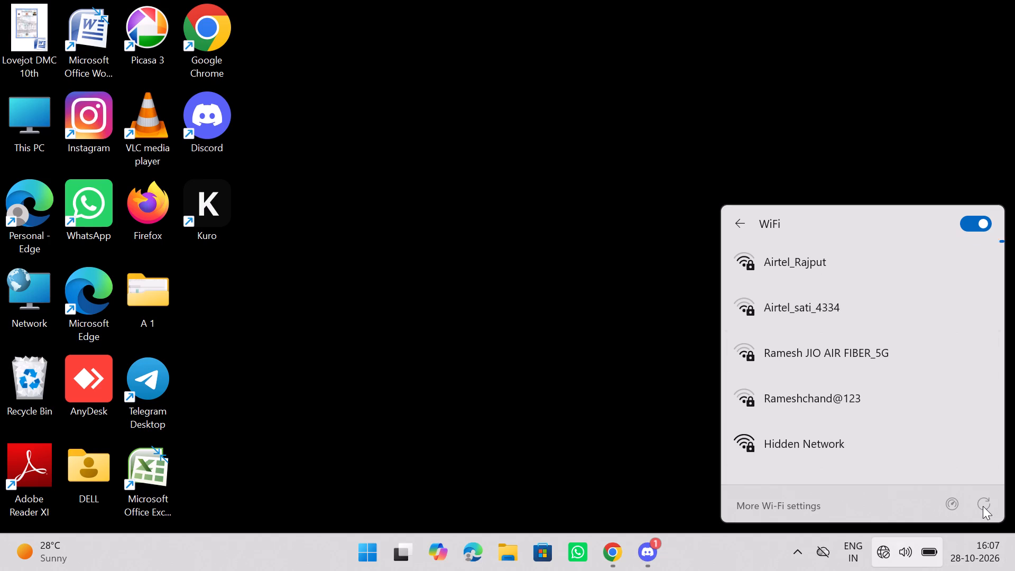
triple_click(981, 504)
click(981, 504)
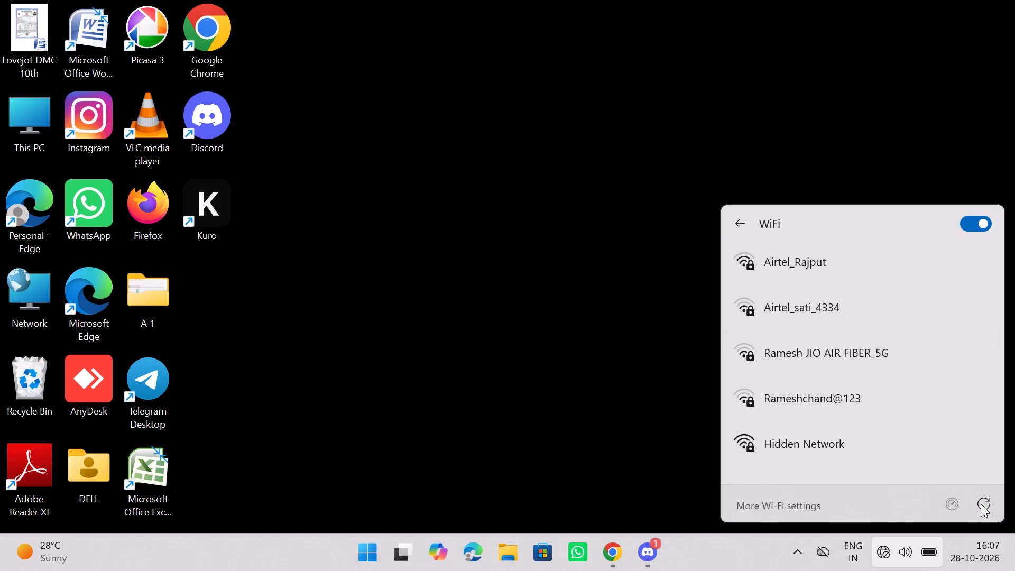
click(981, 504)
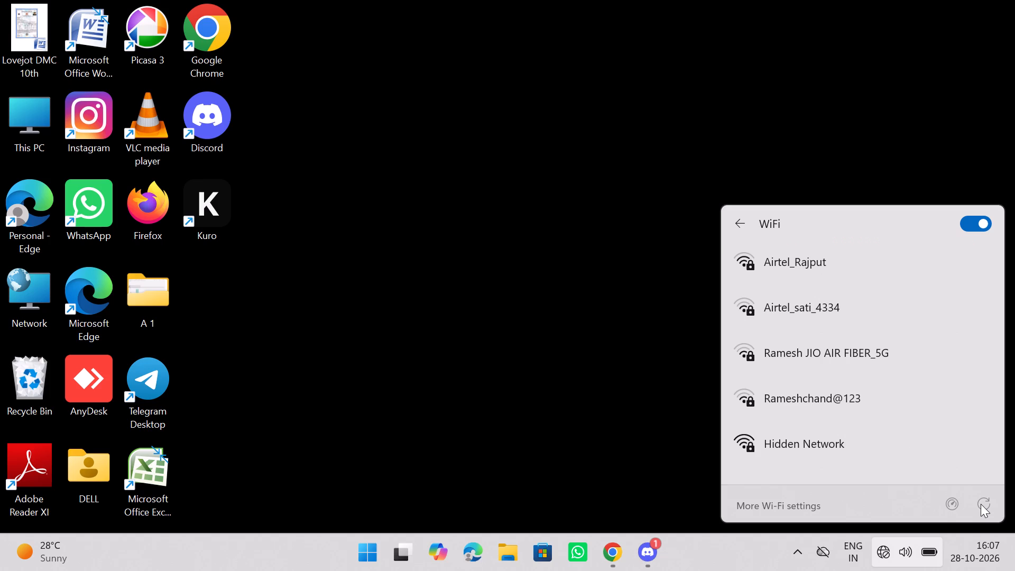
click(981, 504)
click(506, 188)
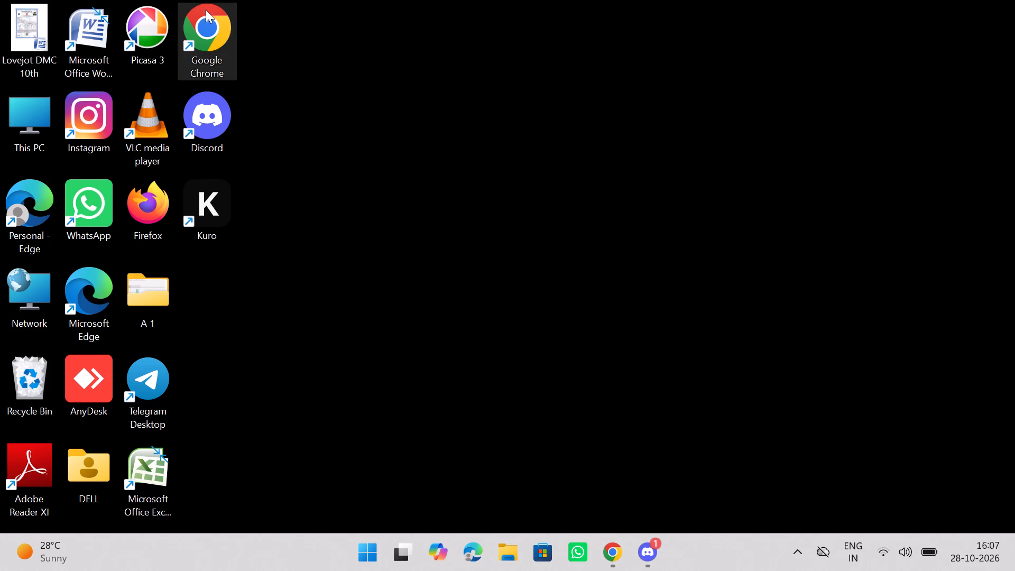
Open Google Chrome in a maximized window and load the TradingView home page.
triple_click(219, 27)
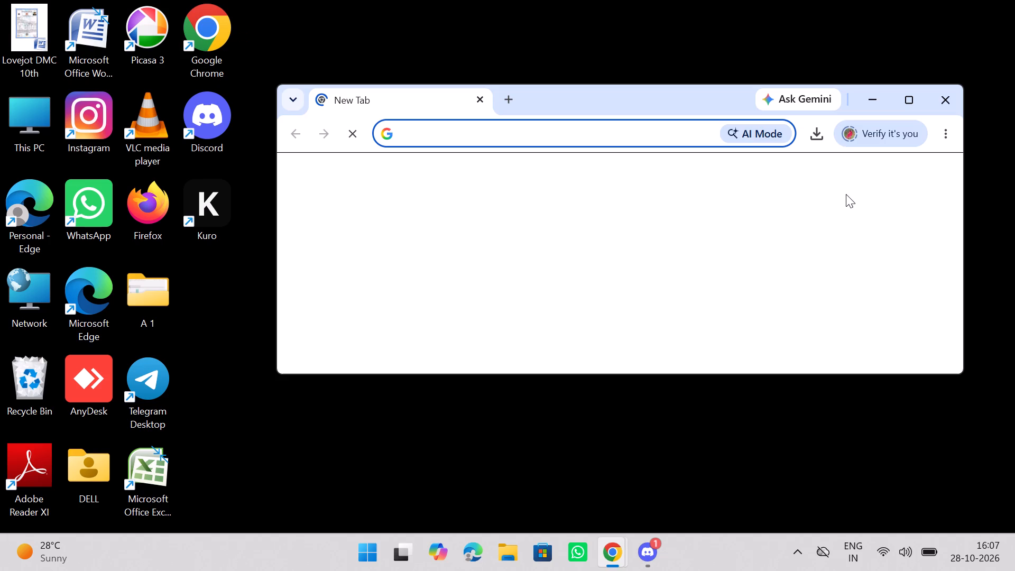
click(894, 84)
click(905, 97)
click(134, 453)
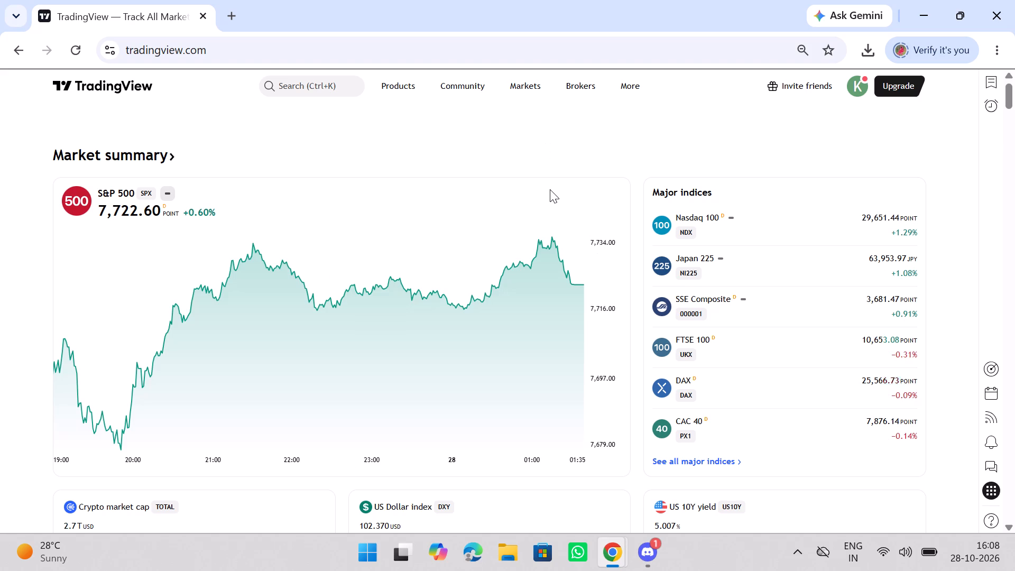
Show the watchlist and open the Bitcoin (BTCUSD) symbol page from its Crypto section, dismissing the YouTube notification.
click(990, 81)
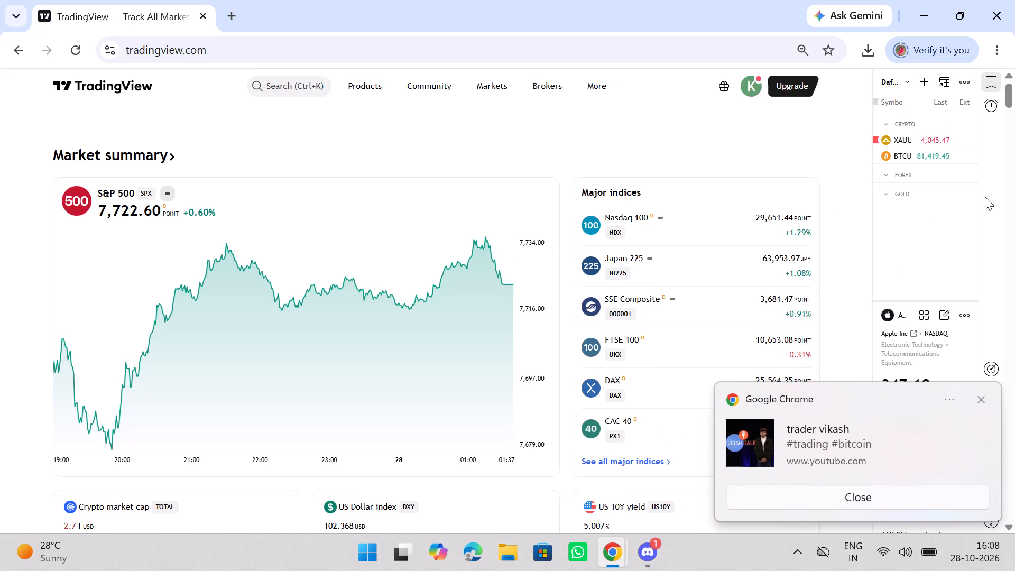
double_click(923, 157)
click(980, 399)
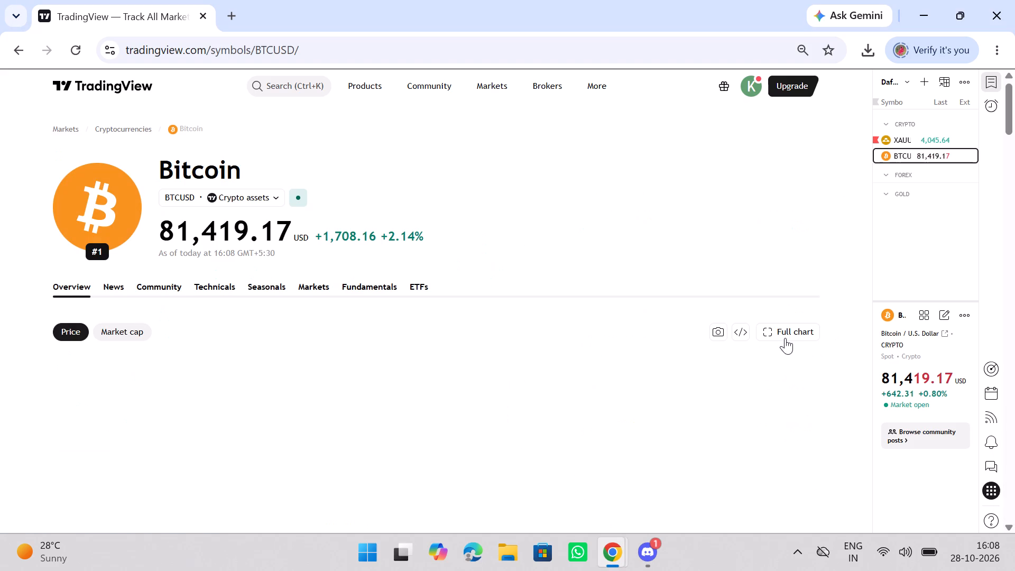
Open the full chart for Bitcoin (BTCUSD).
click(782, 337)
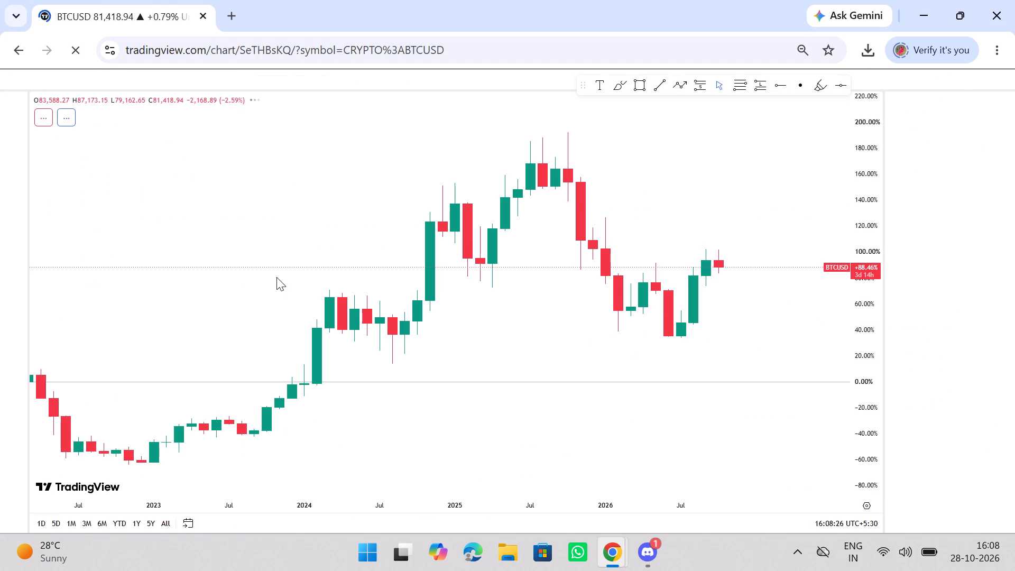
Set the BTCUSD chart interval to 15 minutes.
scroll(308, 253, down, 7)
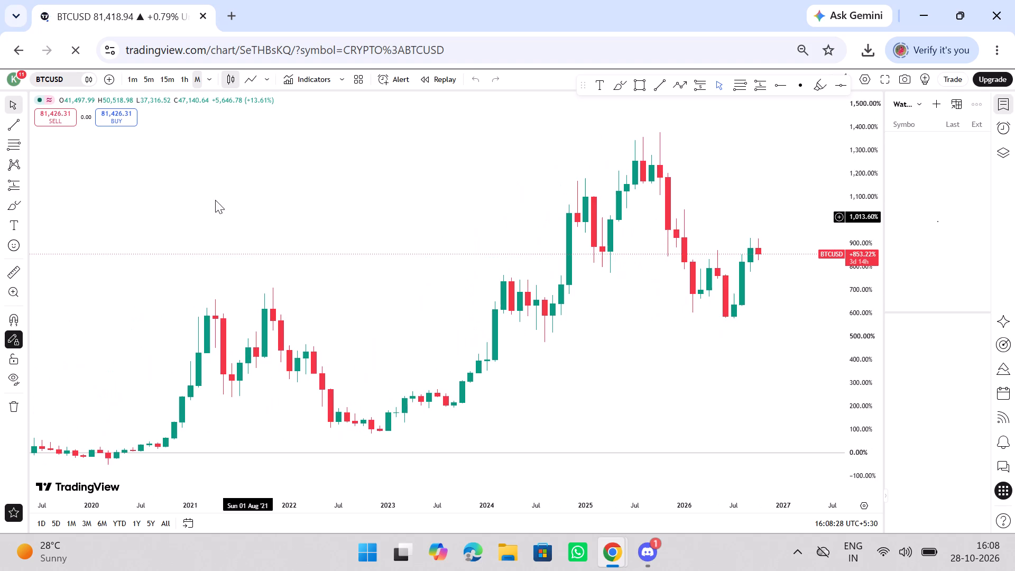
click(140, 88)
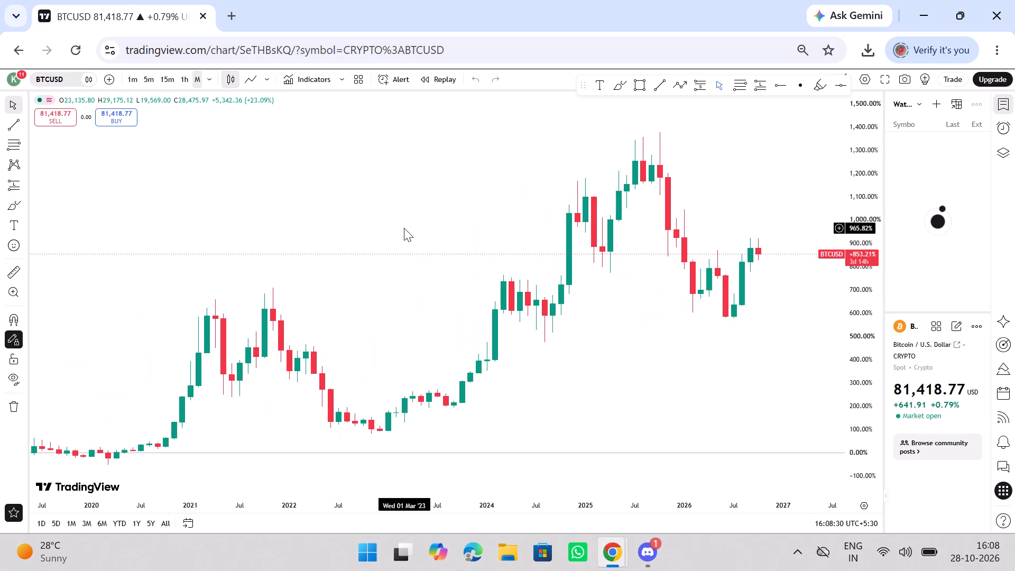
click(171, 84)
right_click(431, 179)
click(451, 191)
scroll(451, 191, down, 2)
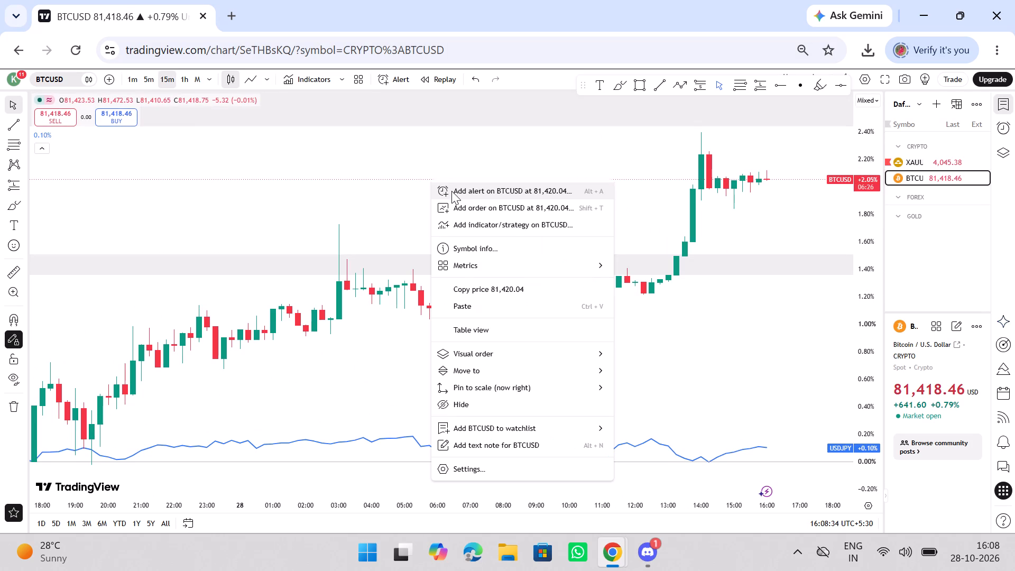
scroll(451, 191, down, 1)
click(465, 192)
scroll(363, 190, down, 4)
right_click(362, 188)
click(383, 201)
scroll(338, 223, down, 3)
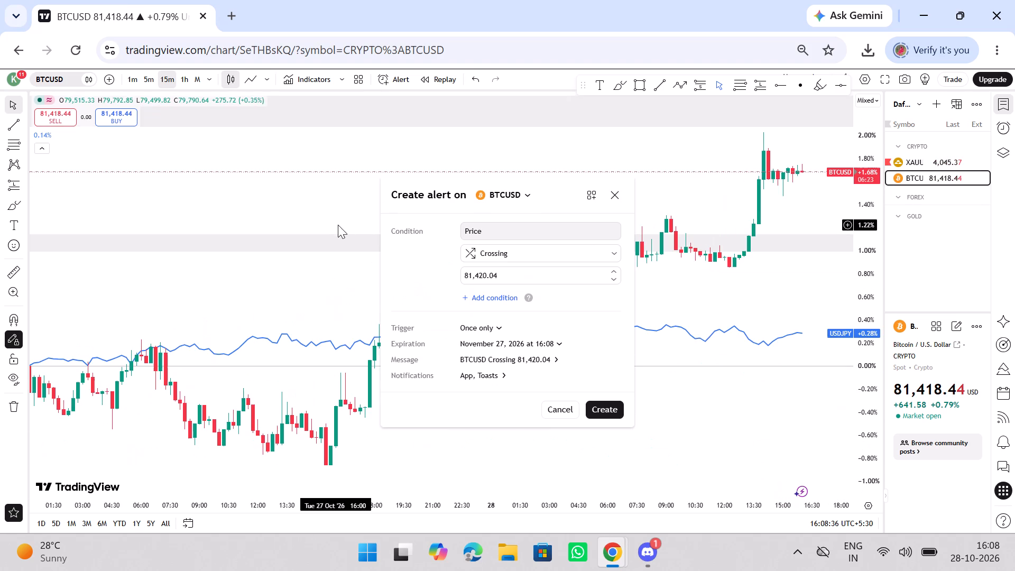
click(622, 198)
Examine the BTCUSD 15-minute price history against the USDJPY comparison line and reset the chart view.
scroll(470, 195, down, 3)
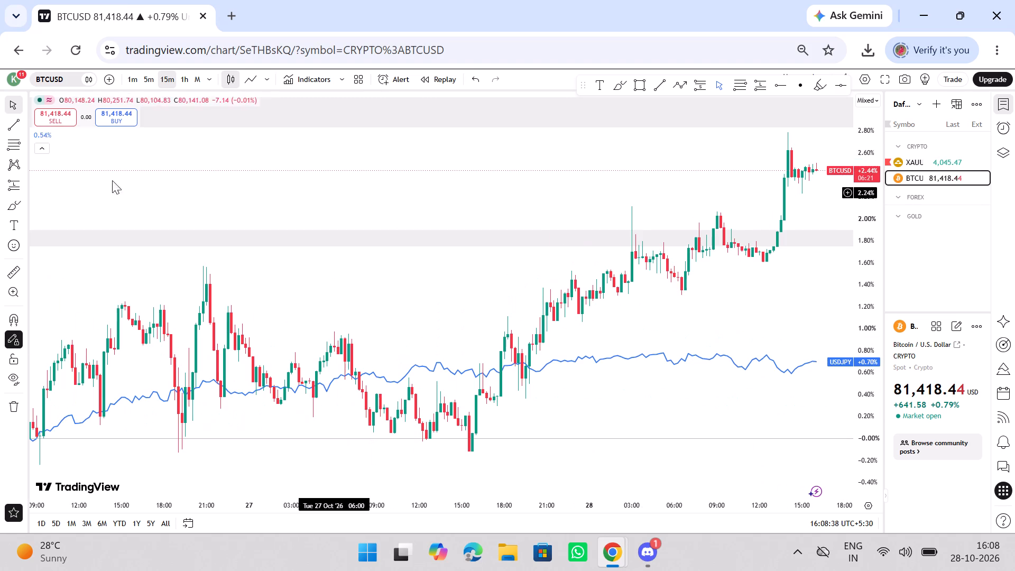
click(39, 145)
click(42, 136)
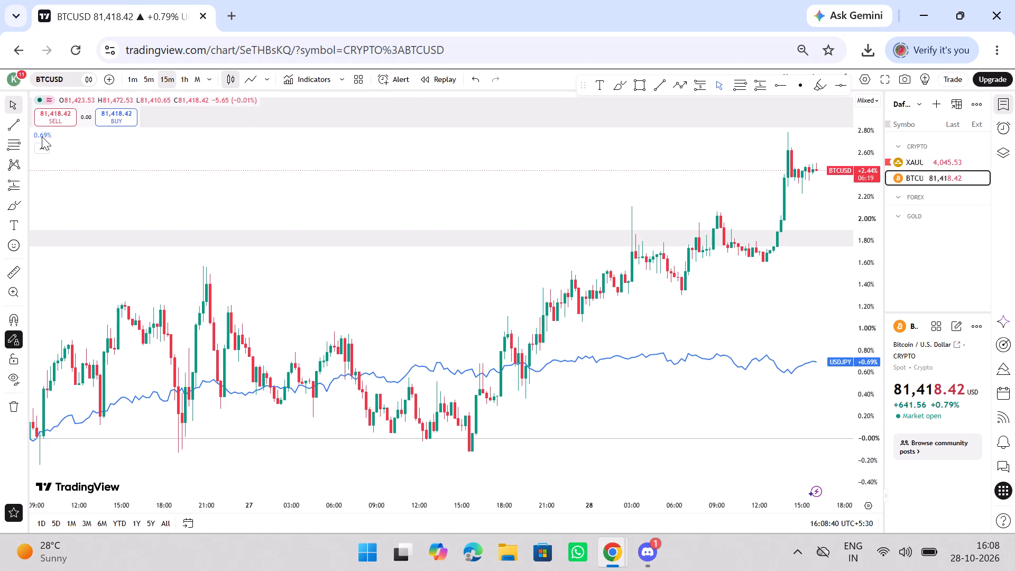
click(471, 369)
click(471, 369)
drag(536, 289, 219, 307)
scroll(604, 212, down, 9)
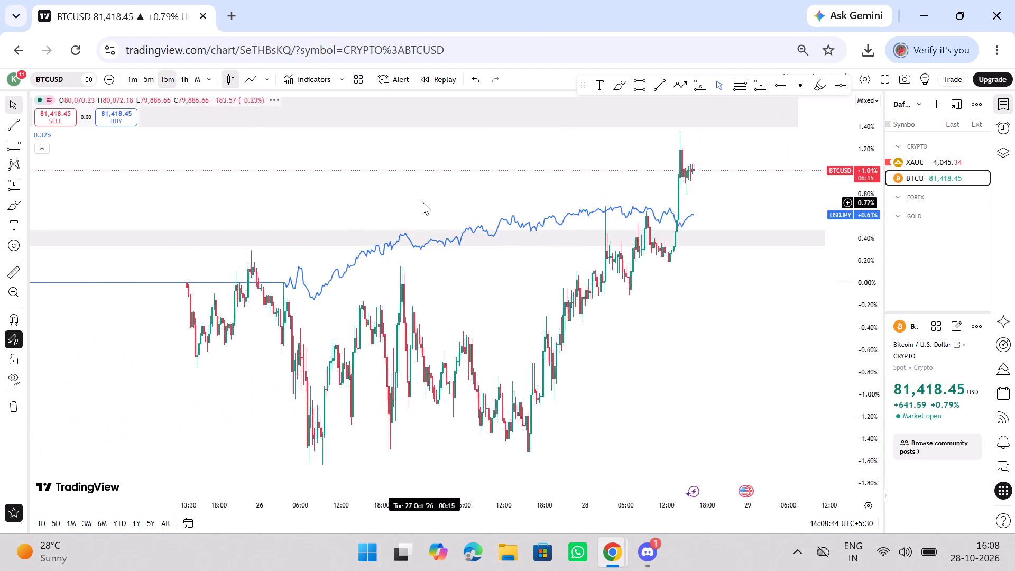
scroll(422, 201, down, 2)
right_click(431, 195)
click(438, 200)
scroll(344, 248, down, 9)
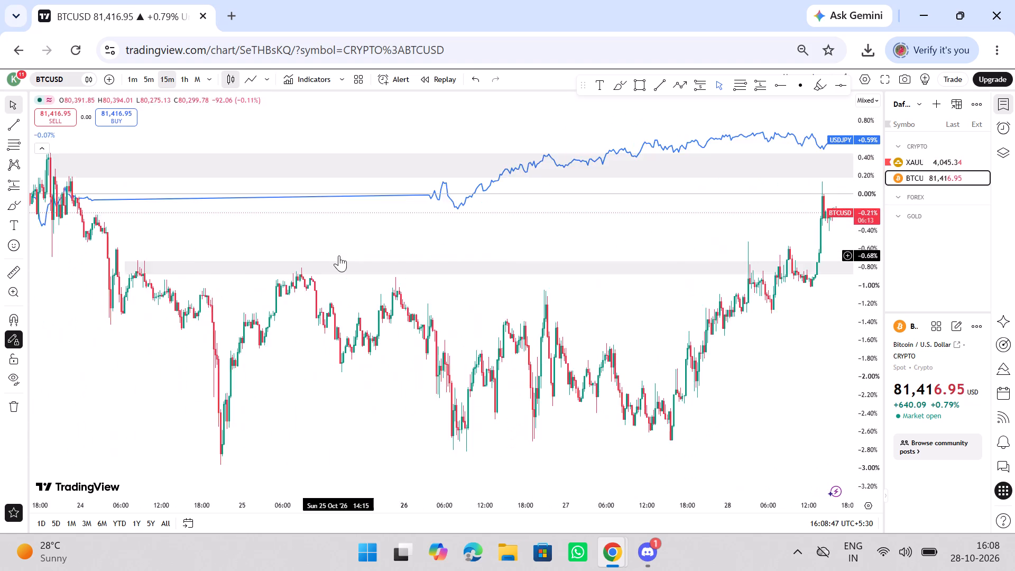
scroll(339, 255, down, 2)
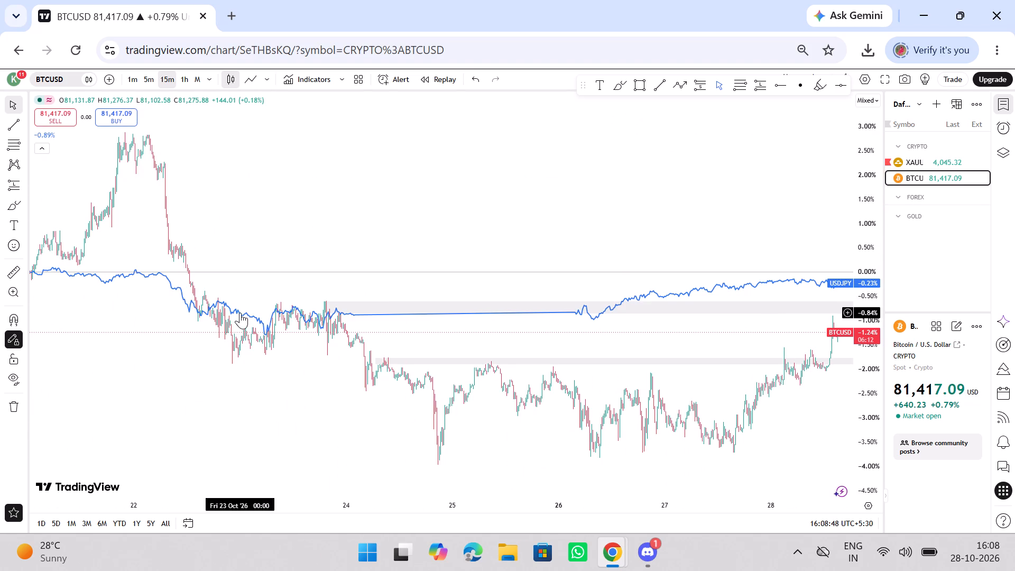
click(240, 312)
click(240, 312)
drag(240, 312, 410, 280)
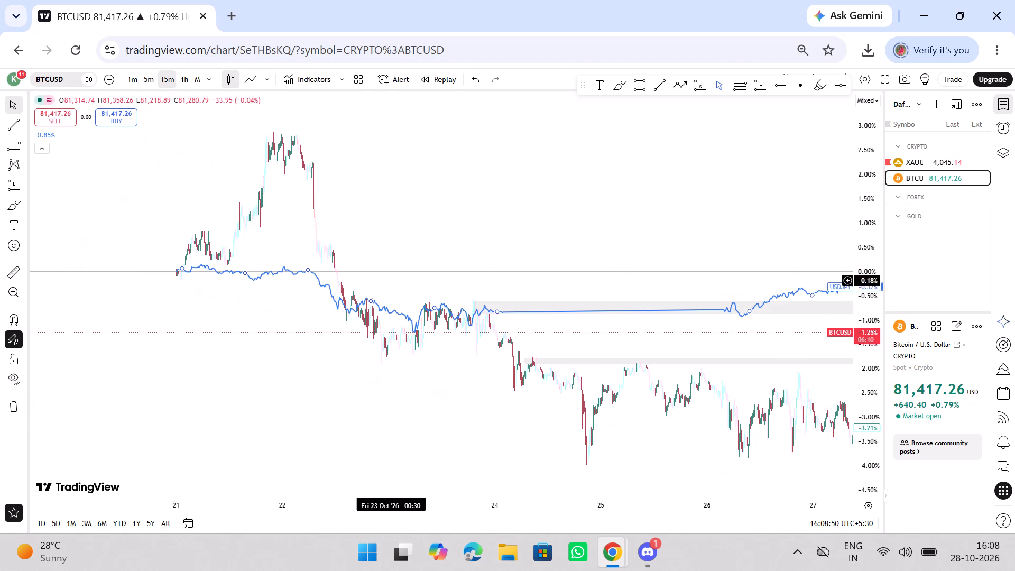
drag(410, 280, 130, 278)
right_click(285, 145)
click(297, 161)
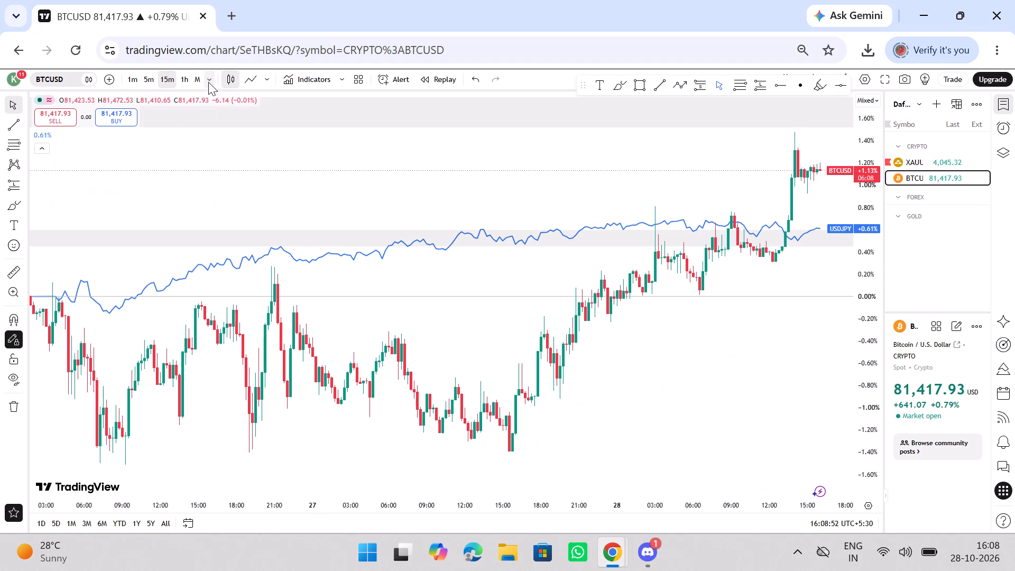
Remove the 1 month interval from the favourite intervals.
click(208, 82)
scroll(287, 464, down, 3)
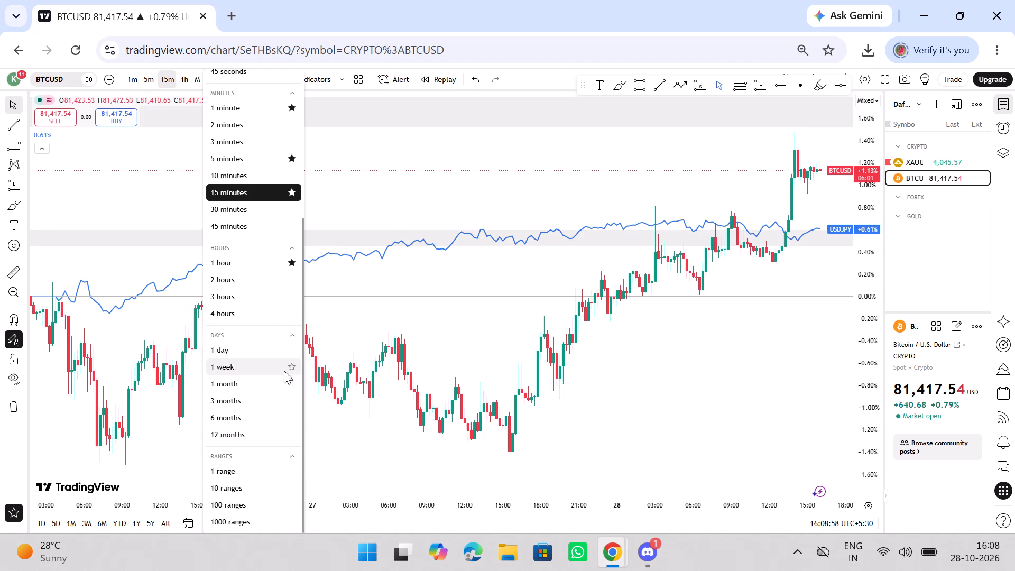
click(294, 390)
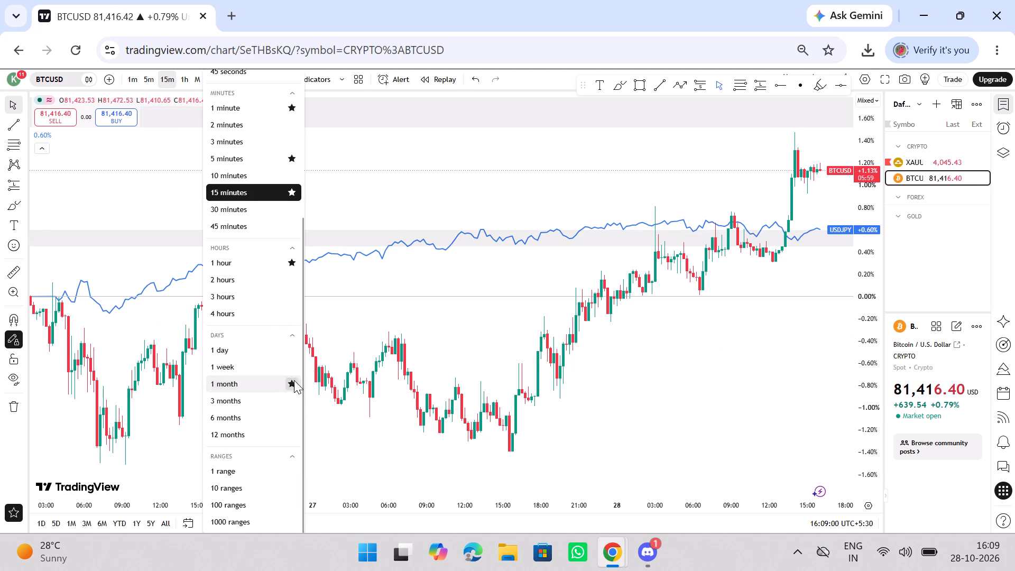
click(294, 380)
Examine the recent BTCUSD candles and the USDJPY comparison line on the 15-minute chart.
drag(453, 336, 402, 345)
scroll(496, 251, up, 9)
drag(611, 294, 547, 310)
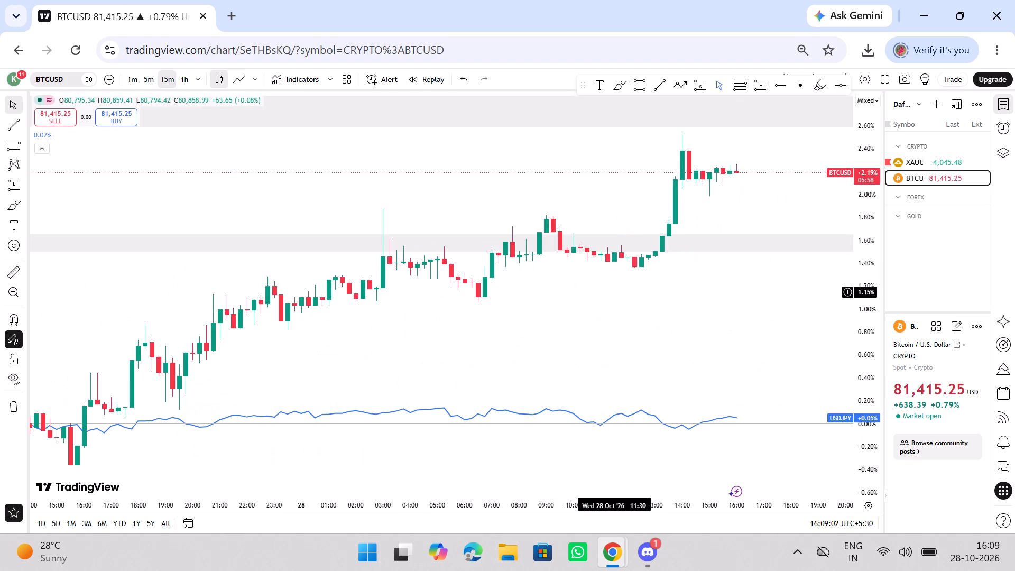
click(667, 451)
click(667, 451)
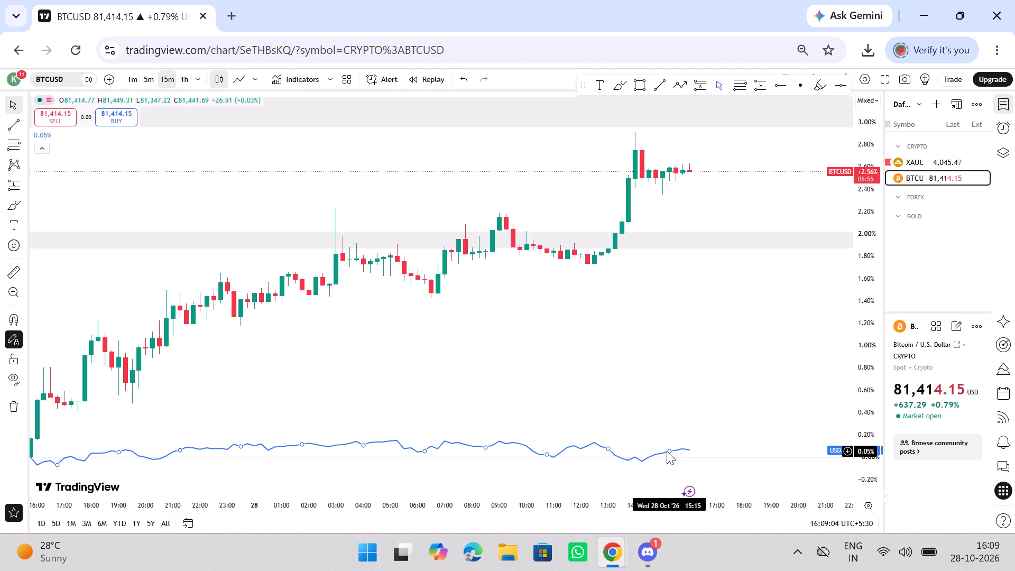
drag(671, 448, 596, 455)
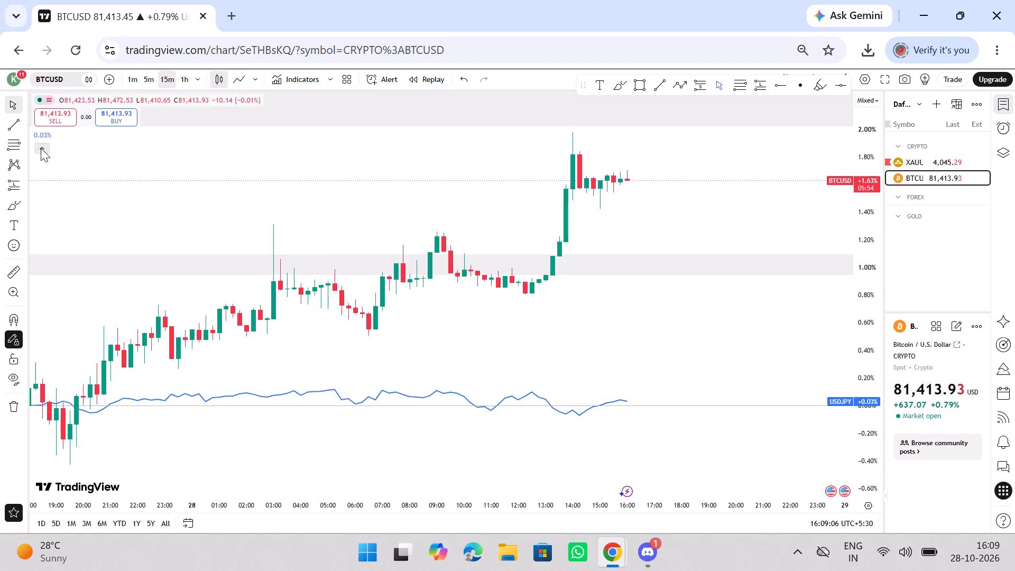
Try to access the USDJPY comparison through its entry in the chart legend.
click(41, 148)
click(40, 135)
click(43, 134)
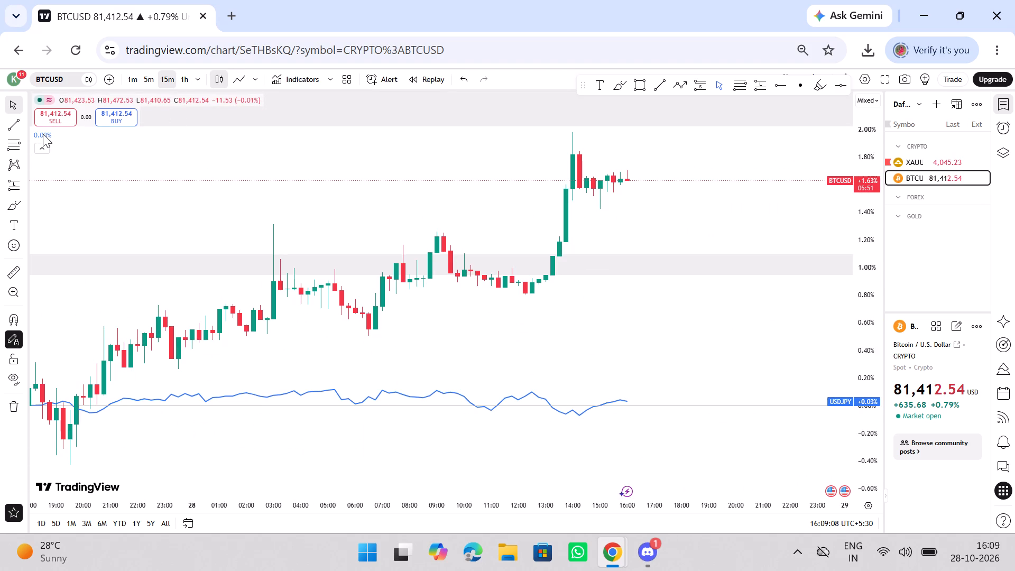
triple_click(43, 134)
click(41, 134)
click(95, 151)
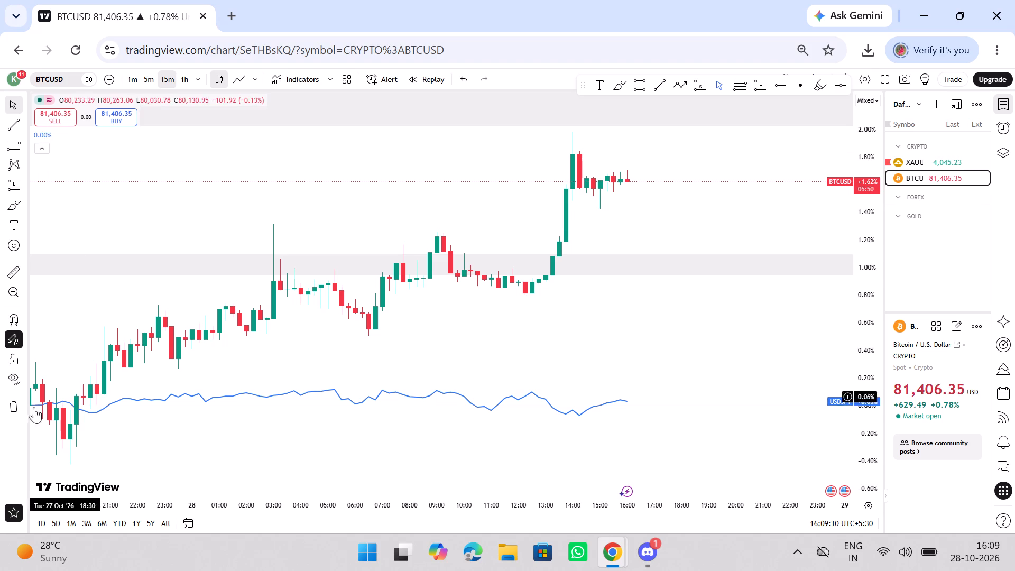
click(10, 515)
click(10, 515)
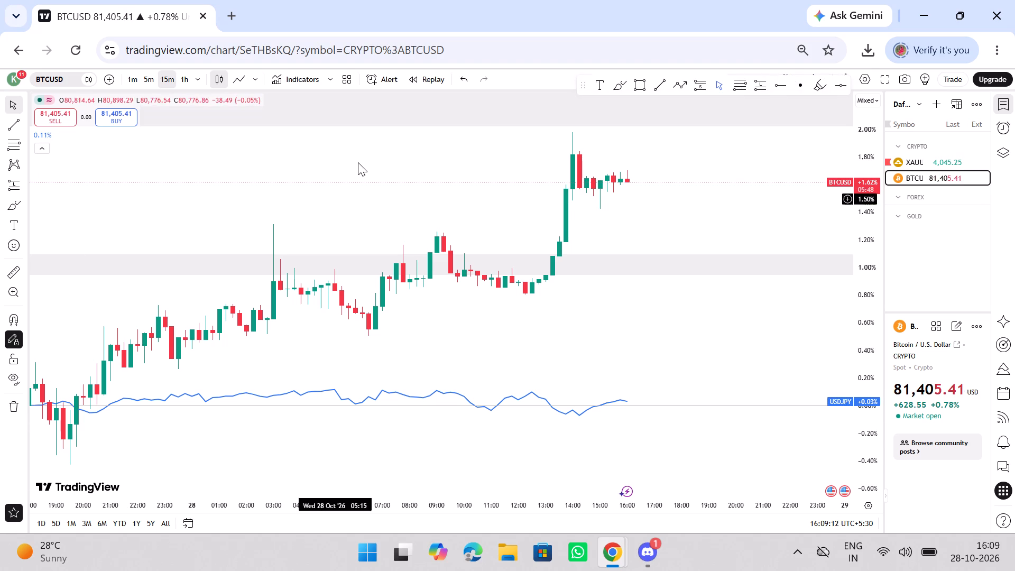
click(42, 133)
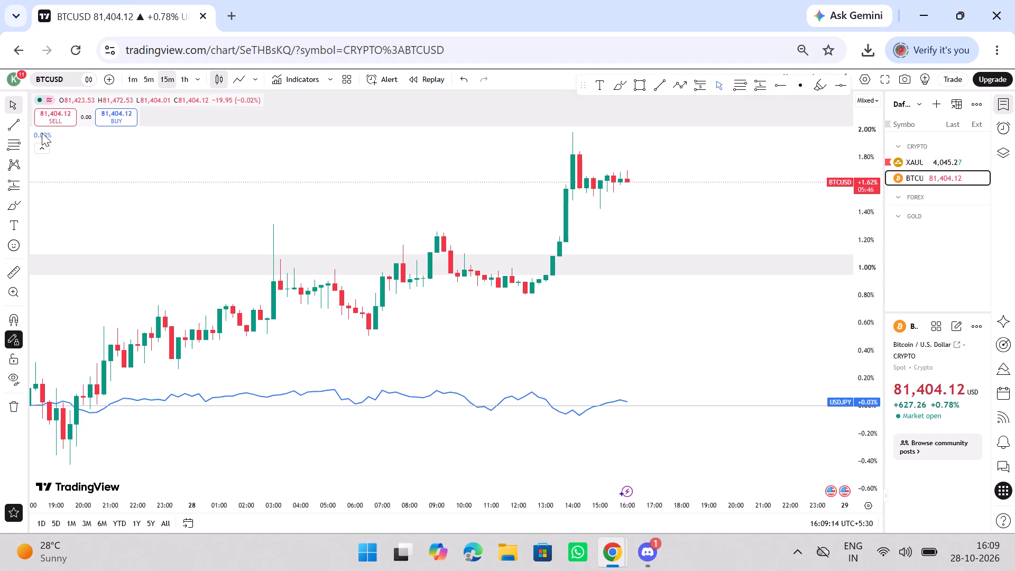
Switch the chart from BTCUSD to the XAUUSD gold symbol in the watchlist.
right_click(550, 202)
click(561, 220)
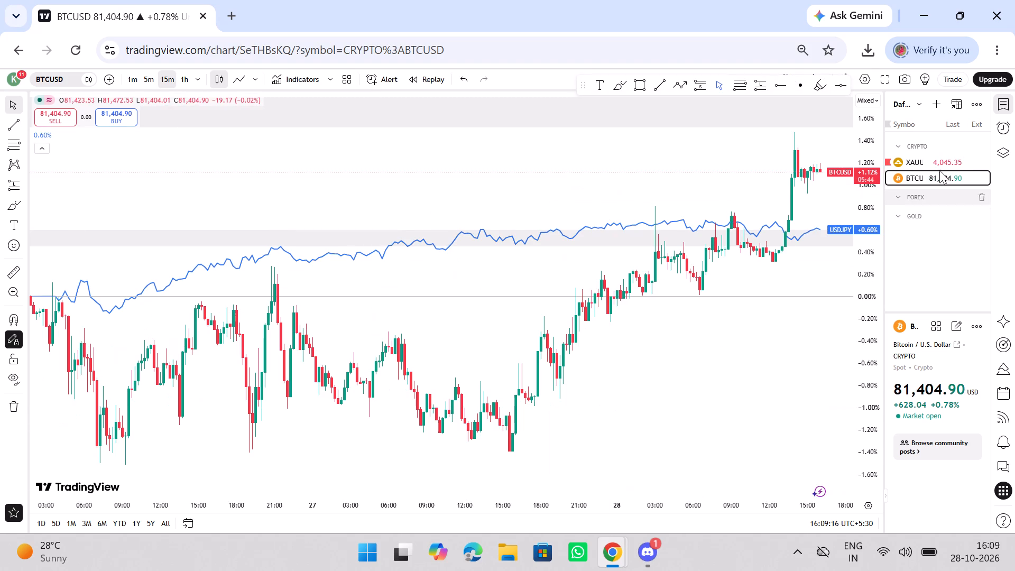
triple_click(938, 170)
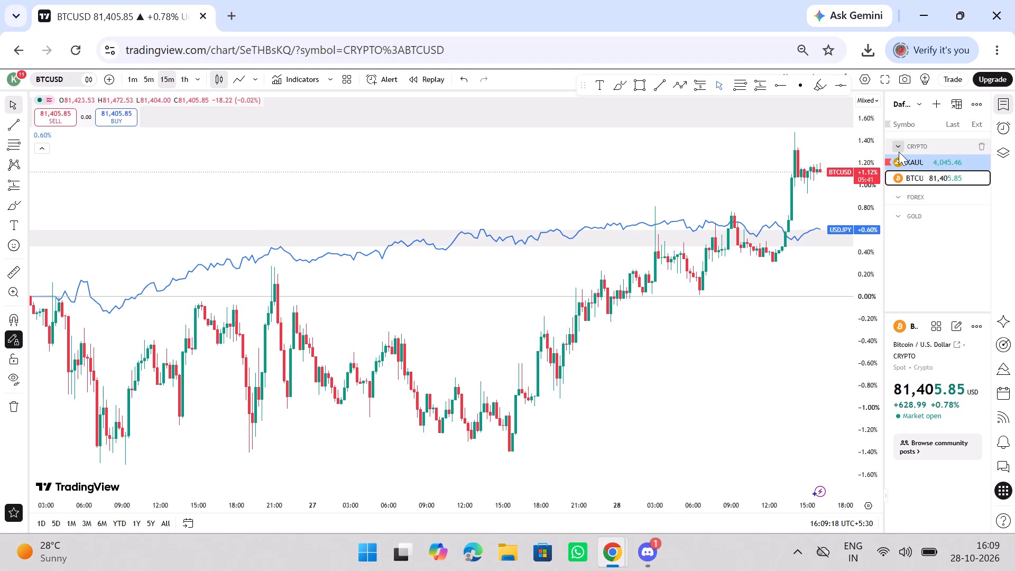
drag(899, 152, 902, 158)
click(903, 165)
Show the XAUUSD chart in full-screen mode.
scroll(421, 202, up, 5)
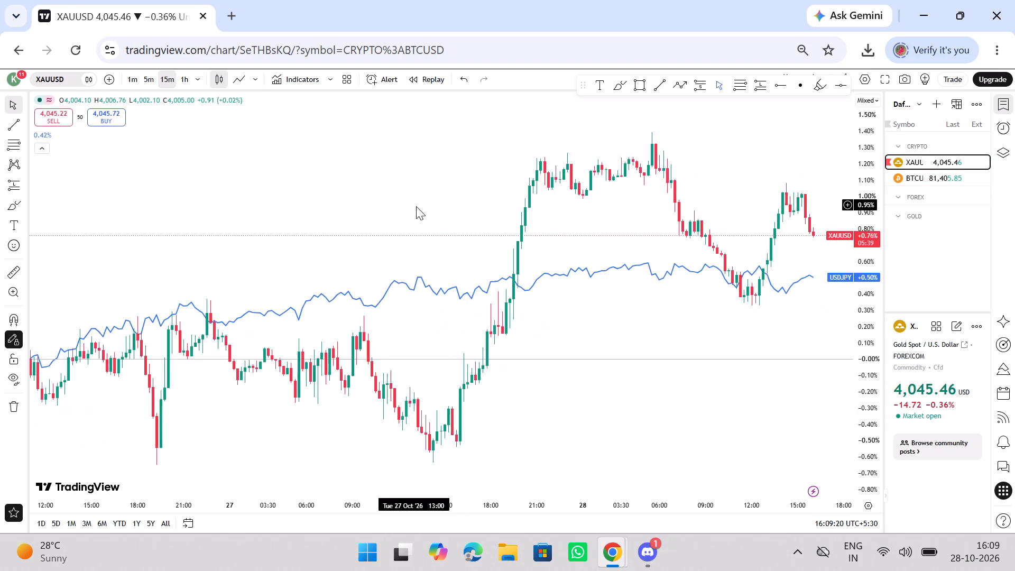
scroll(416, 206, up, 2)
drag(161, 118, 114, 133)
click(1002, 43)
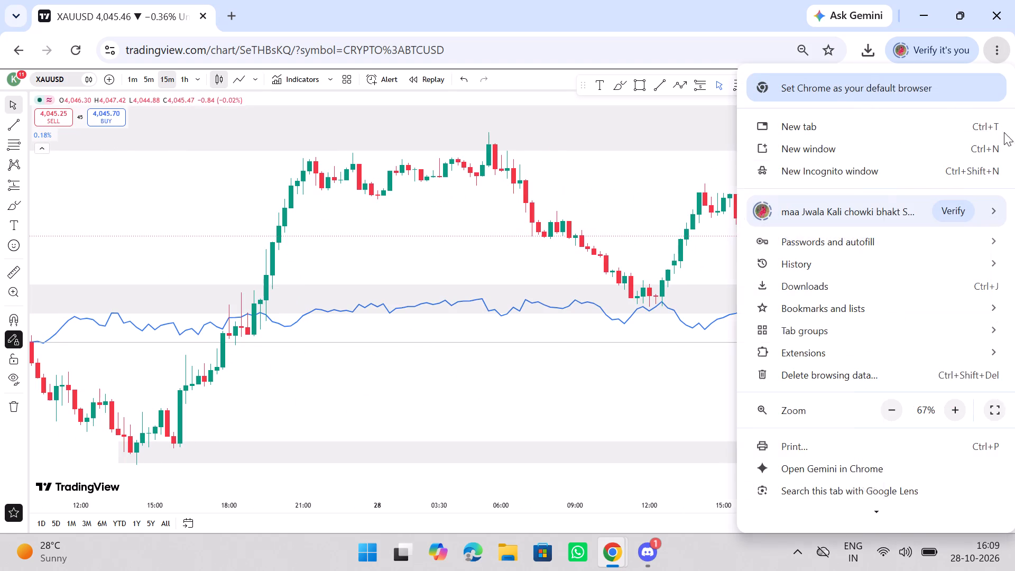
click(991, 406)
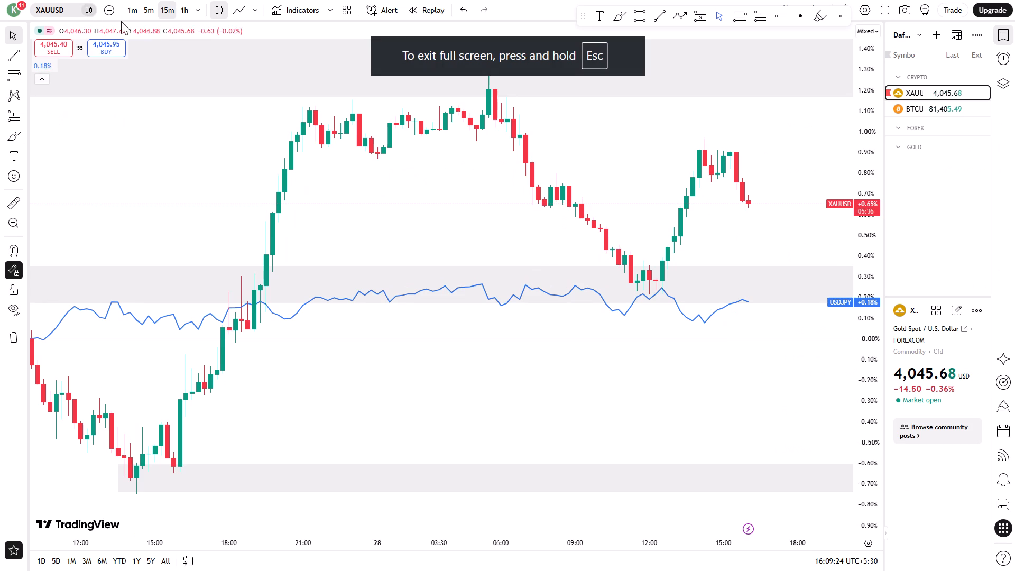
Examine the XAUUSD price action on the 5-minute interval, dismissing the advertisement over the chart.
click(145, 24)
click(145, 19)
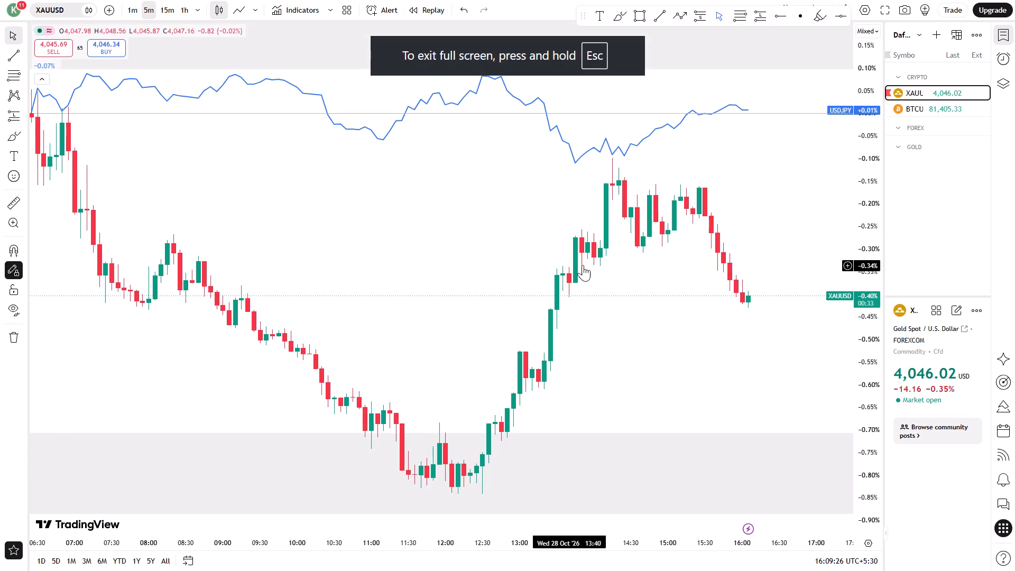
scroll(592, 248, up, 8)
drag(405, 159, 168, 268)
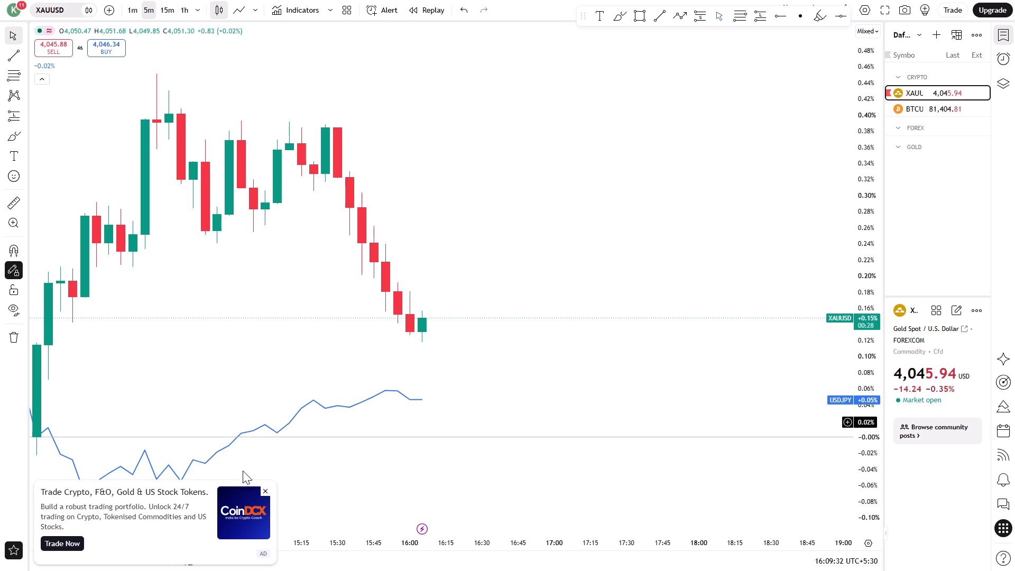
click(263, 489)
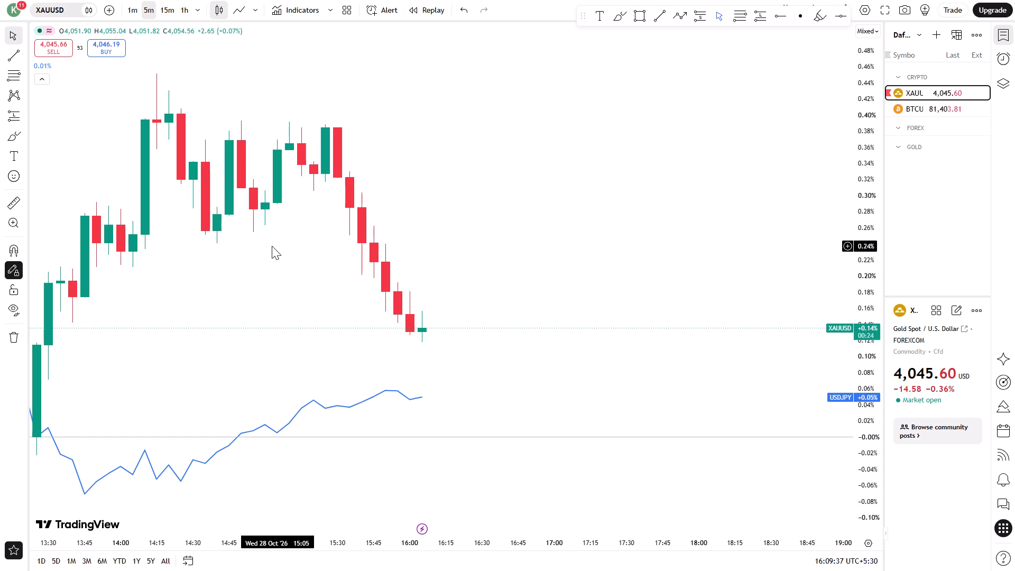
scroll(302, 220, down, 10)
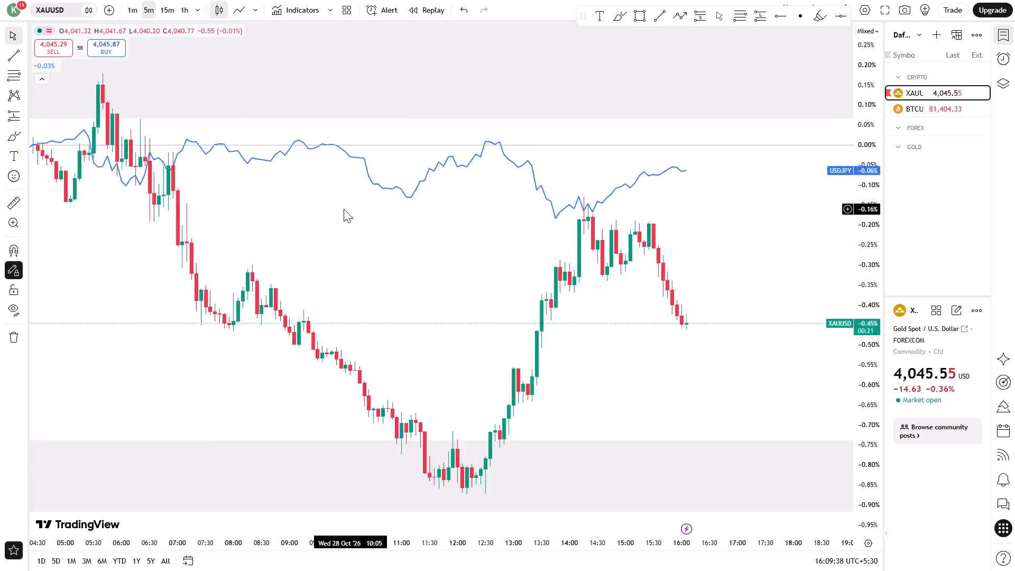
scroll(420, 241, down, 1)
Set the XAUUSD chart interval to 15 minutes and focus on the most recent candles.
click(166, 16)
scroll(274, 149, up, 2)
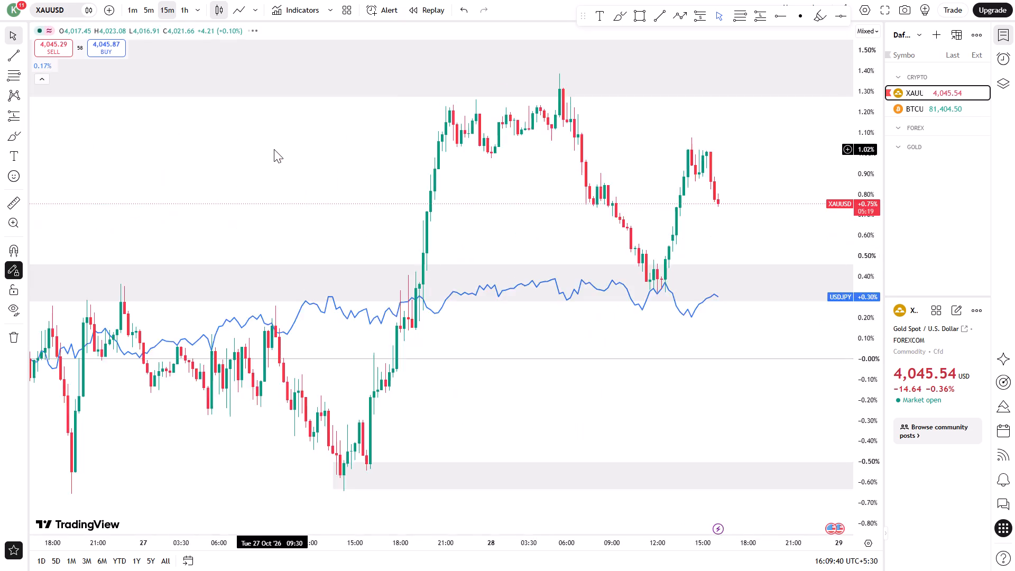
scroll(274, 149, up, 3)
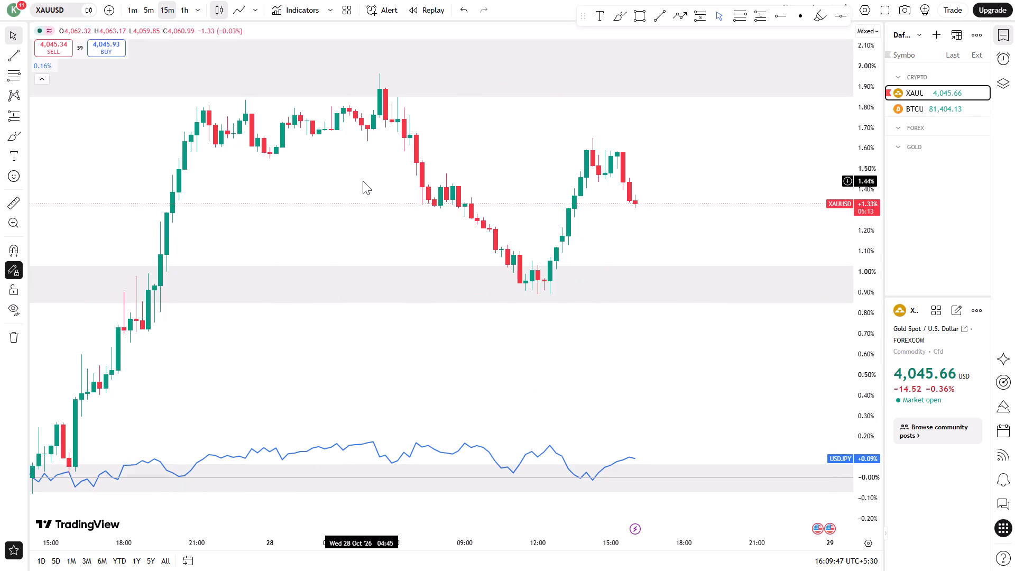
scroll(532, 153, up, 2)
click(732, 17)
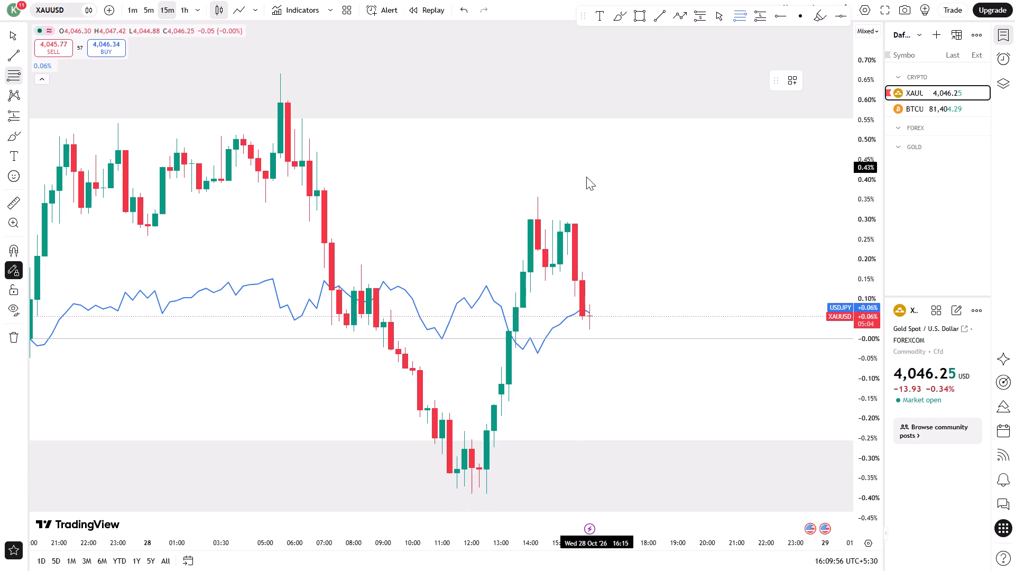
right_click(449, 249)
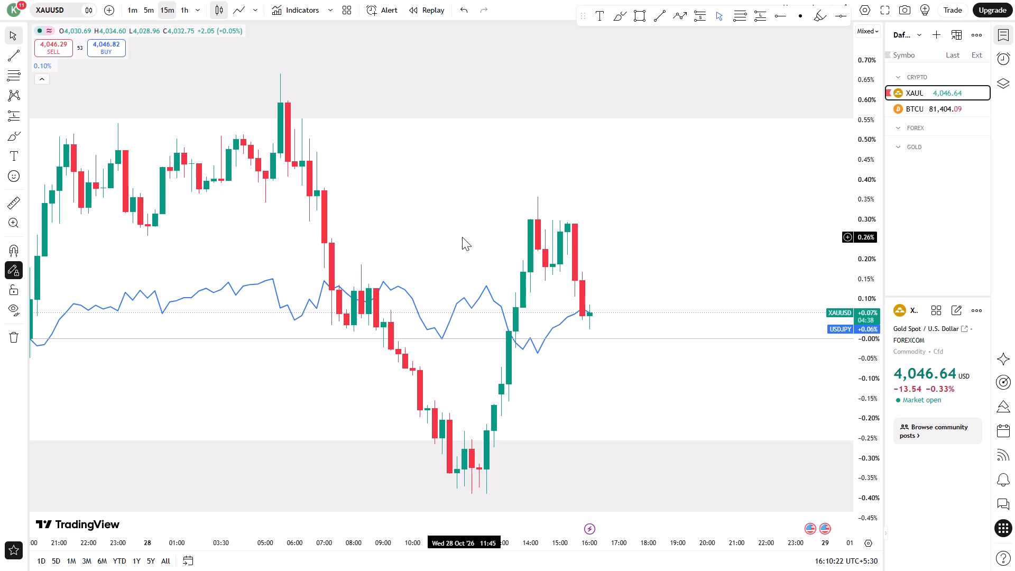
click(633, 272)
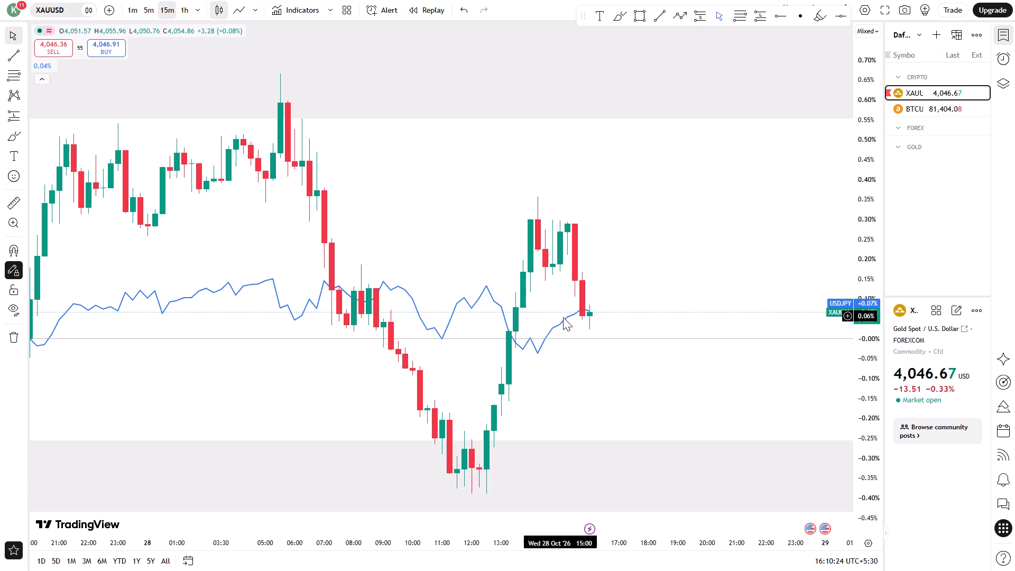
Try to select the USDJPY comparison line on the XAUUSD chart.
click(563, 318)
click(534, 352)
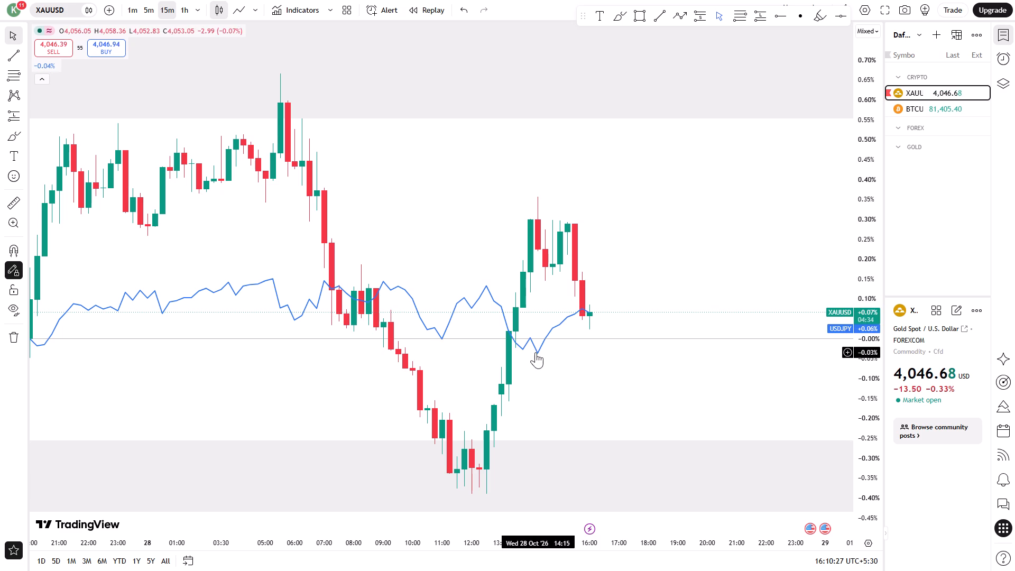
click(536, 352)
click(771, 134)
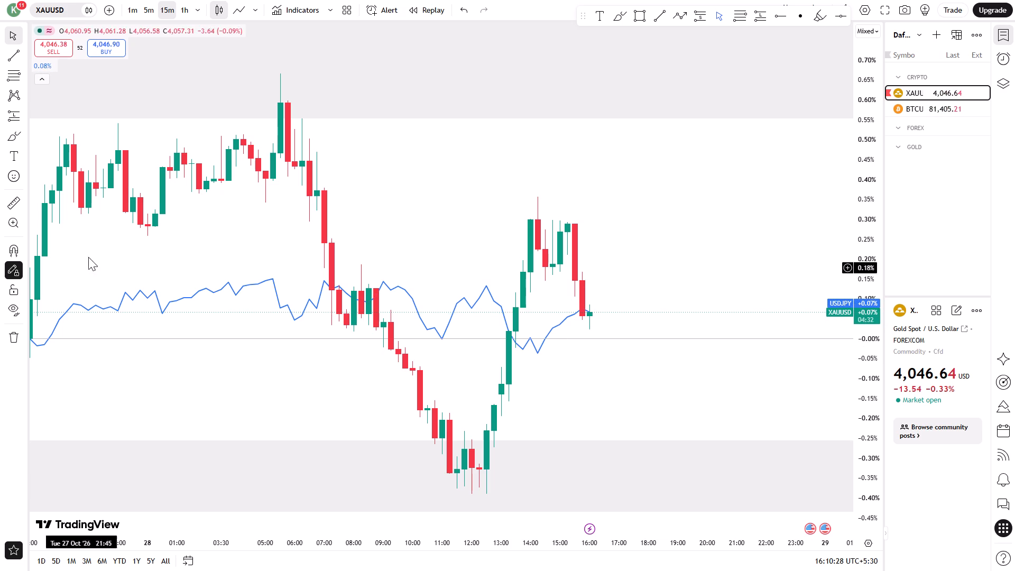
Turn off the mode that keeps the drawing tool active.
click(15, 269)
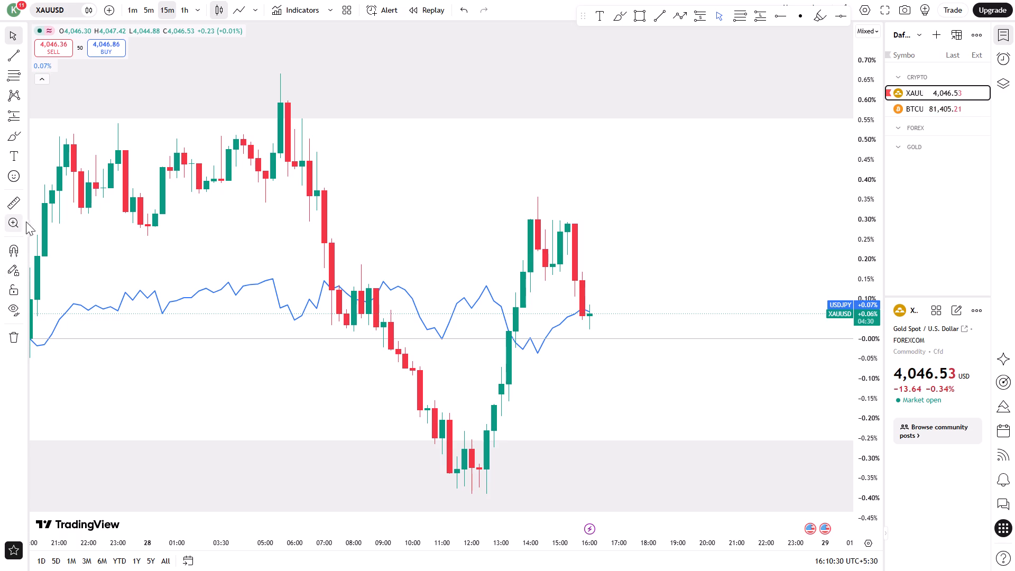
Examine the wider XAUUSD price history of the past weeks against the USDJPY comparison line.
scroll(269, 229, down, 4)
scroll(301, 207, down, 19)
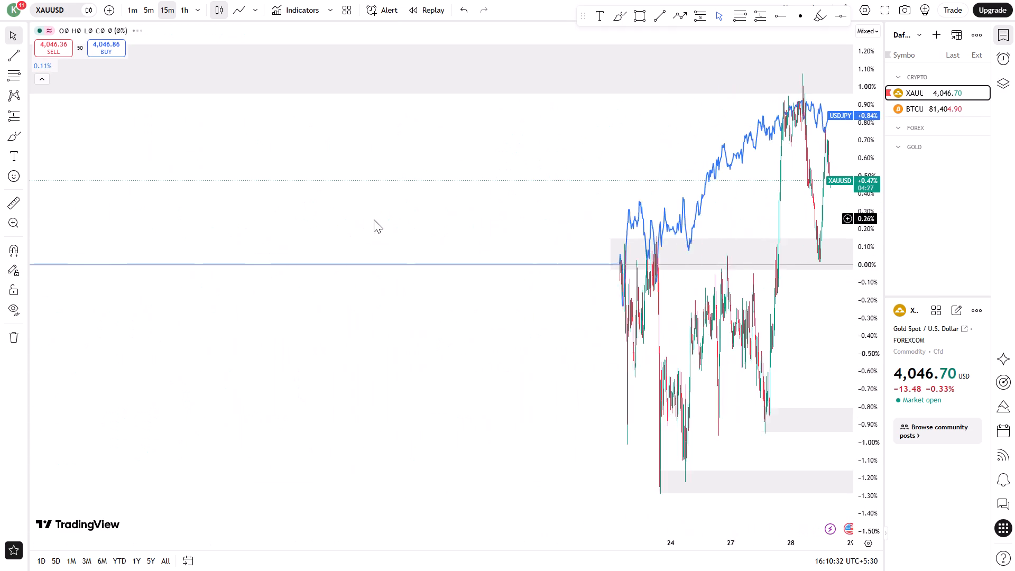
scroll(374, 219, down, 13)
scroll(374, 219, up, 8)
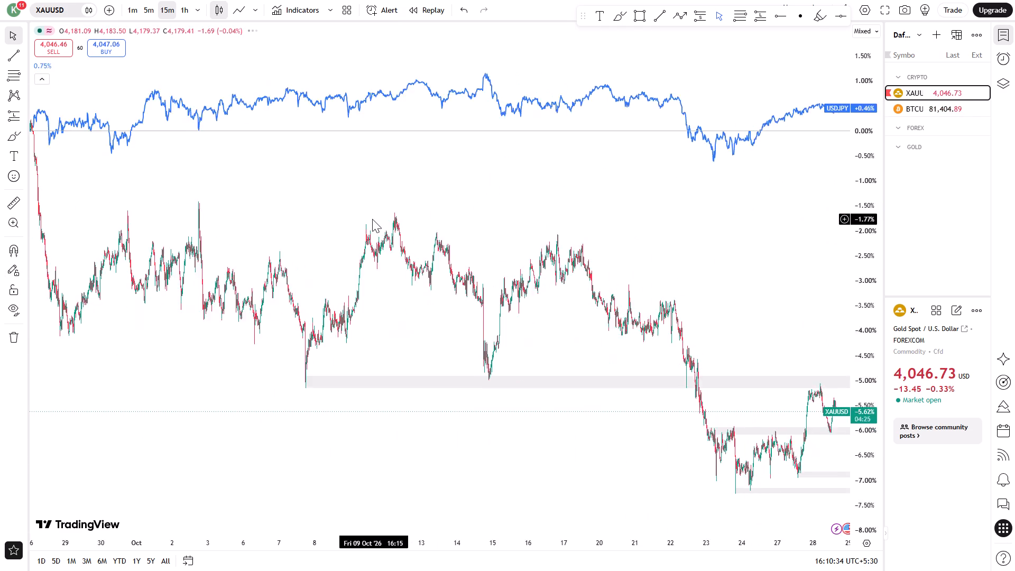
scroll(372, 219, down, 7)
click(468, 93)
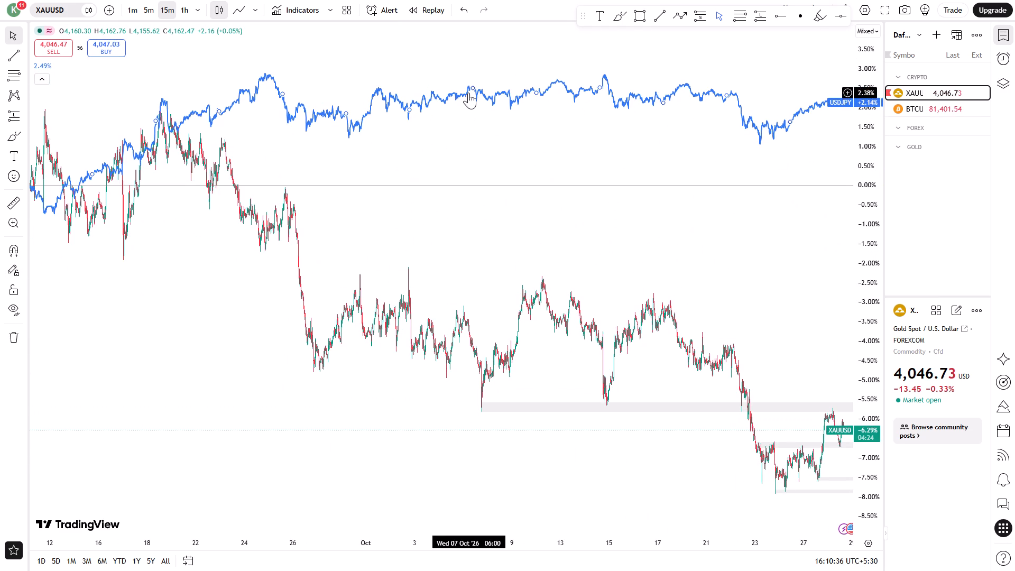
ctrl+drag(462, 189, 557, 47)
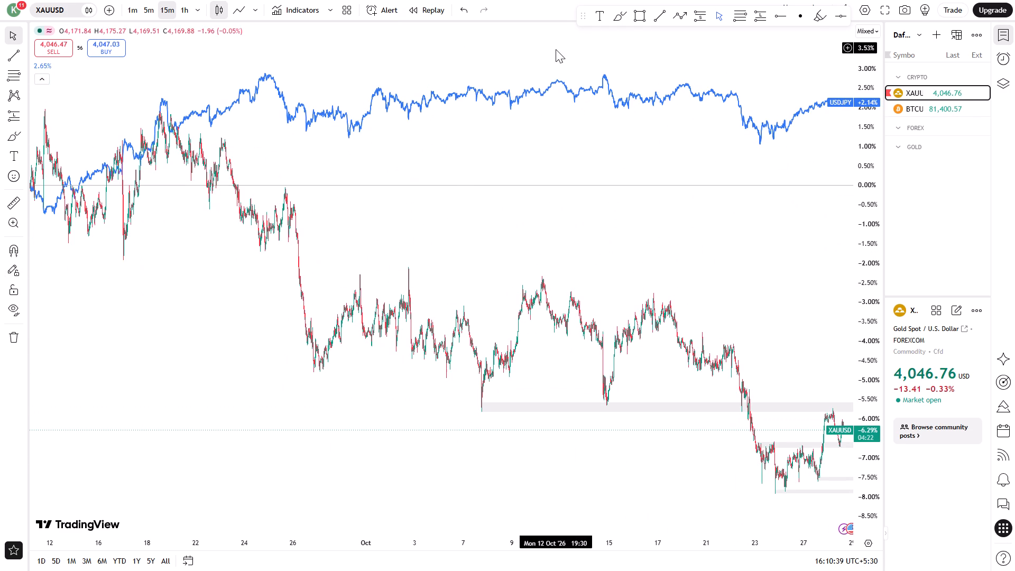
drag(533, 142, 754, 62)
drag(680, 128, 835, 59)
drag(713, 195, 102, 195)
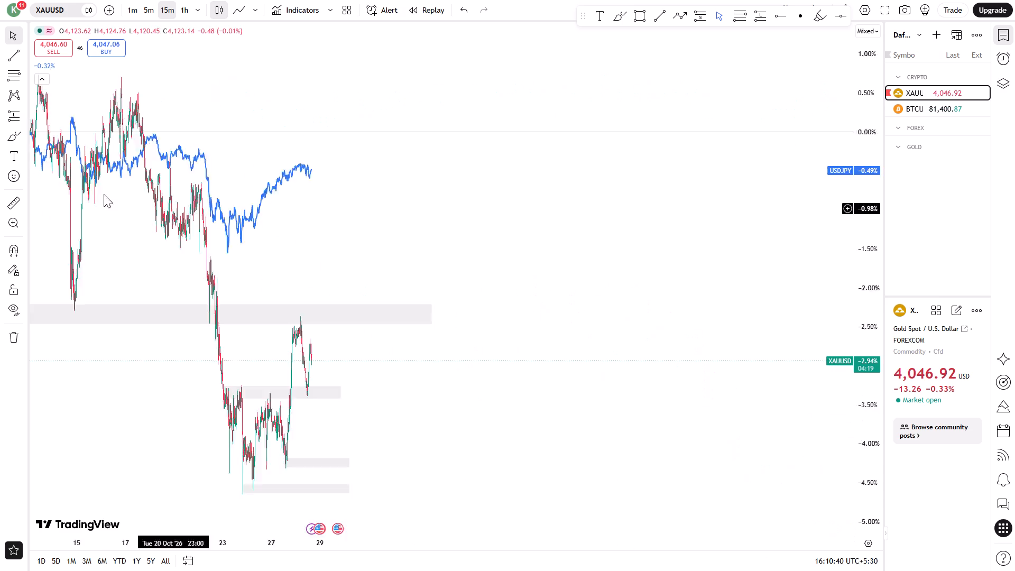
drag(243, 199, 207, 159)
drag(242, 192, 258, 159)
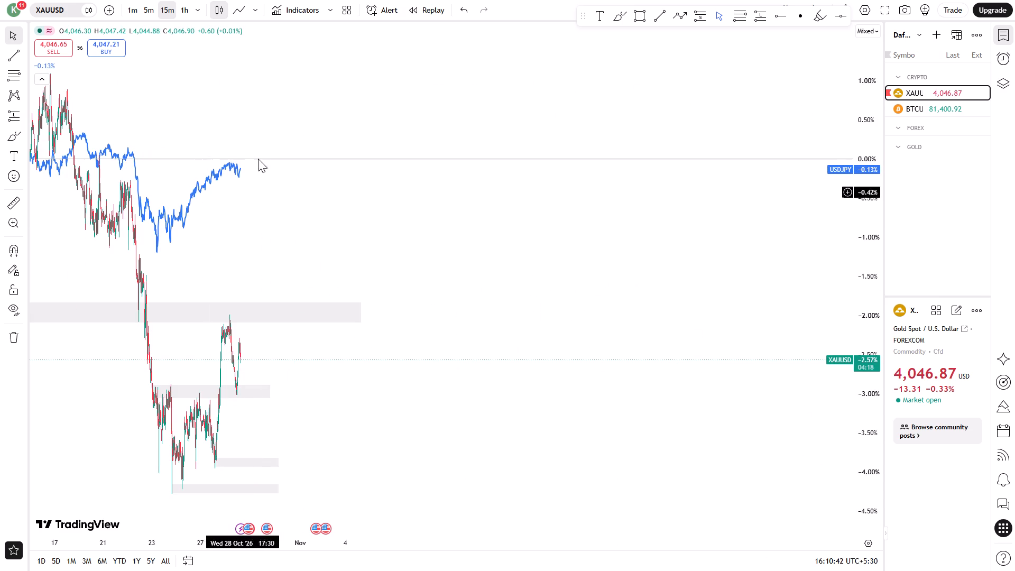
drag(258, 159, 179, 145)
Reset the chart view and bring the most recent XAUUSD candles into focus.
right_click(221, 131)
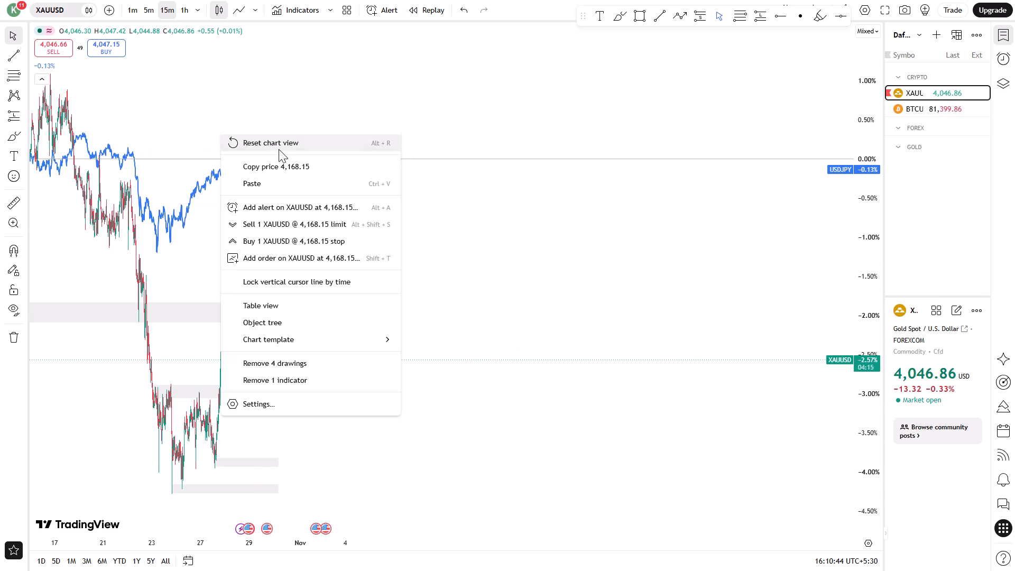
click(279, 149)
scroll(601, 185, up, 9)
drag(636, 176, 374, 179)
drag(495, 171, 474, 178)
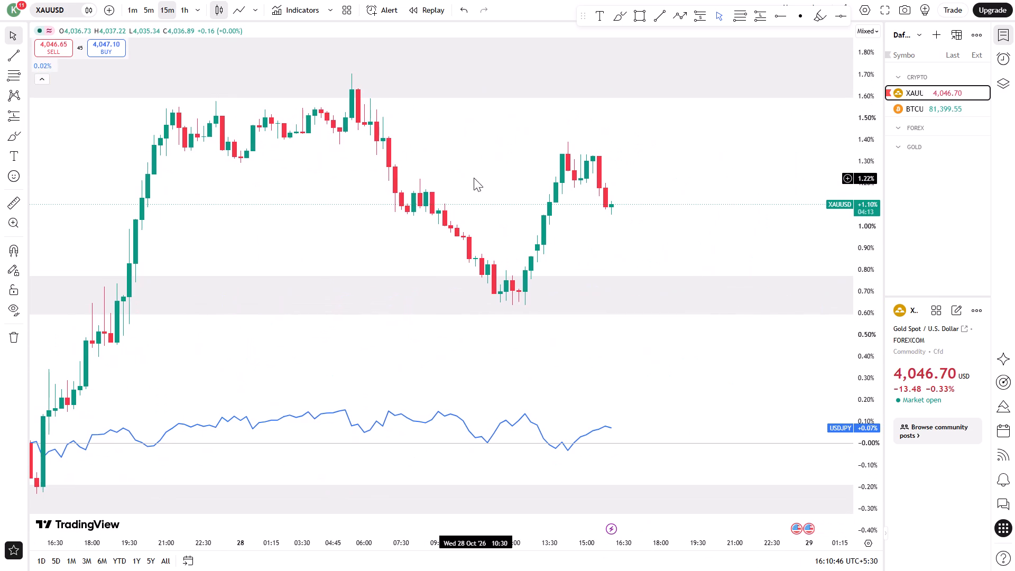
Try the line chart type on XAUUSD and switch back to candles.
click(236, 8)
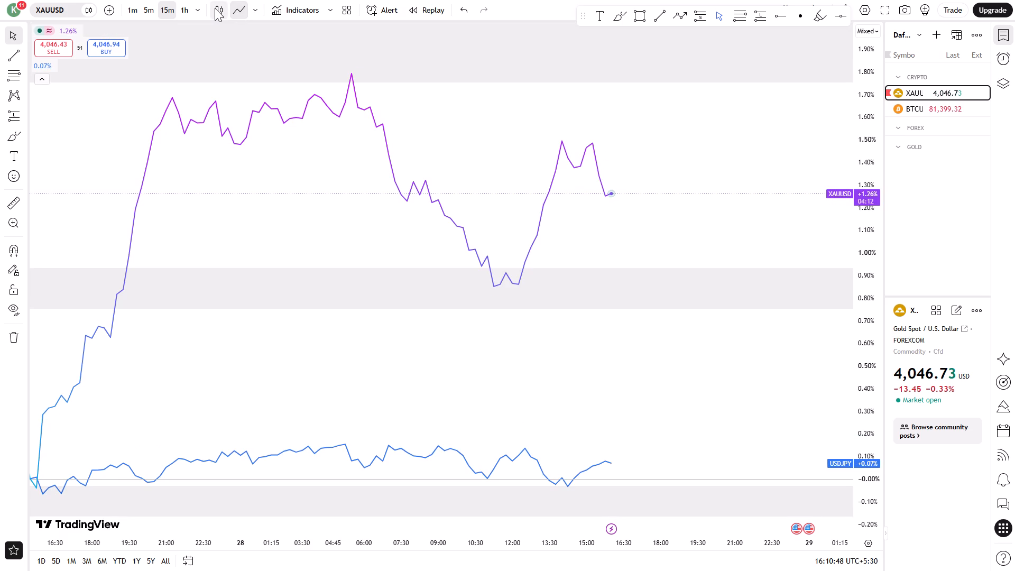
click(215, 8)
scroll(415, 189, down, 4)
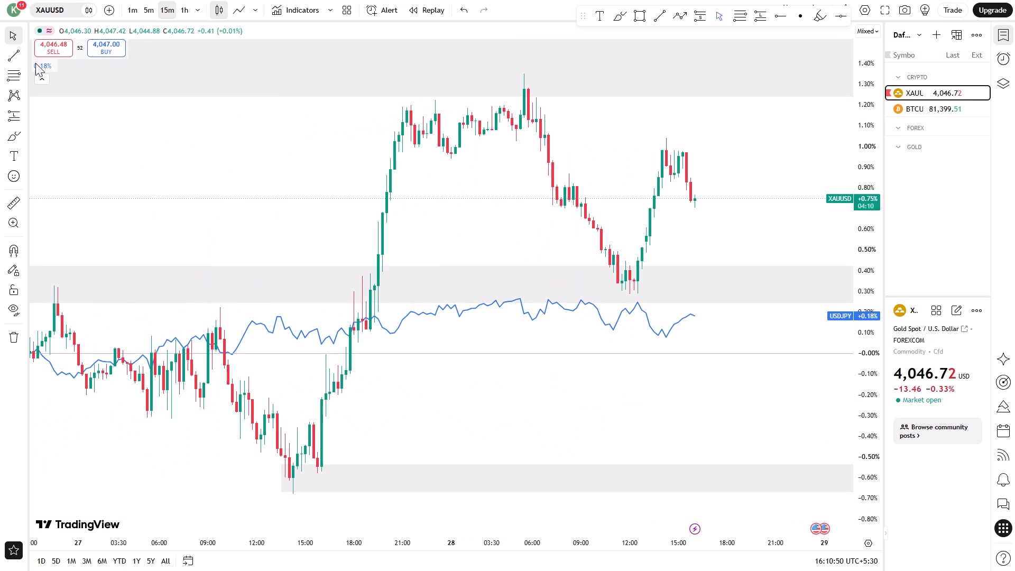
Collapse the indicator legend of the XAUUSD chart.
click(38, 65)
click(43, 66)
click(35, 80)
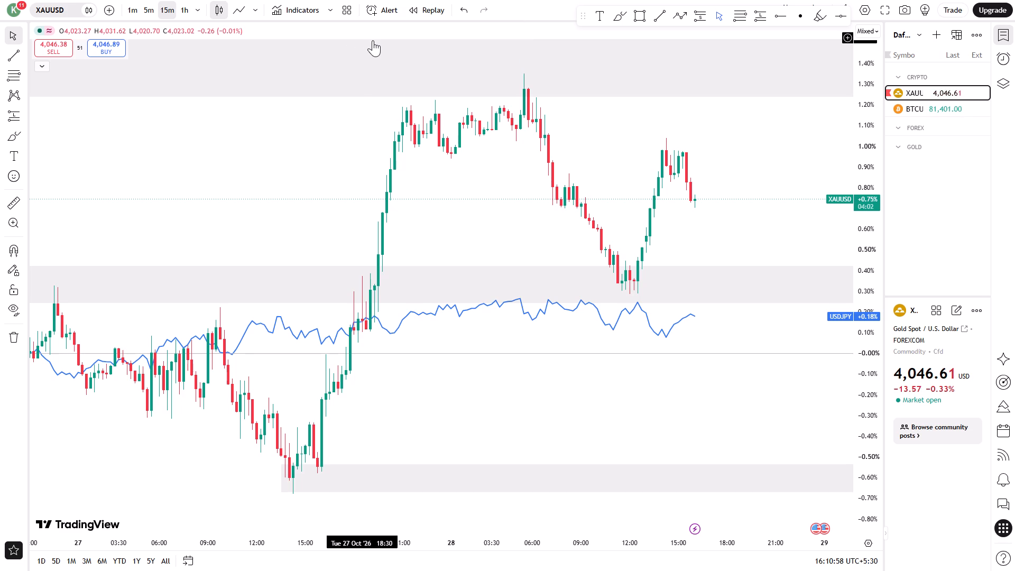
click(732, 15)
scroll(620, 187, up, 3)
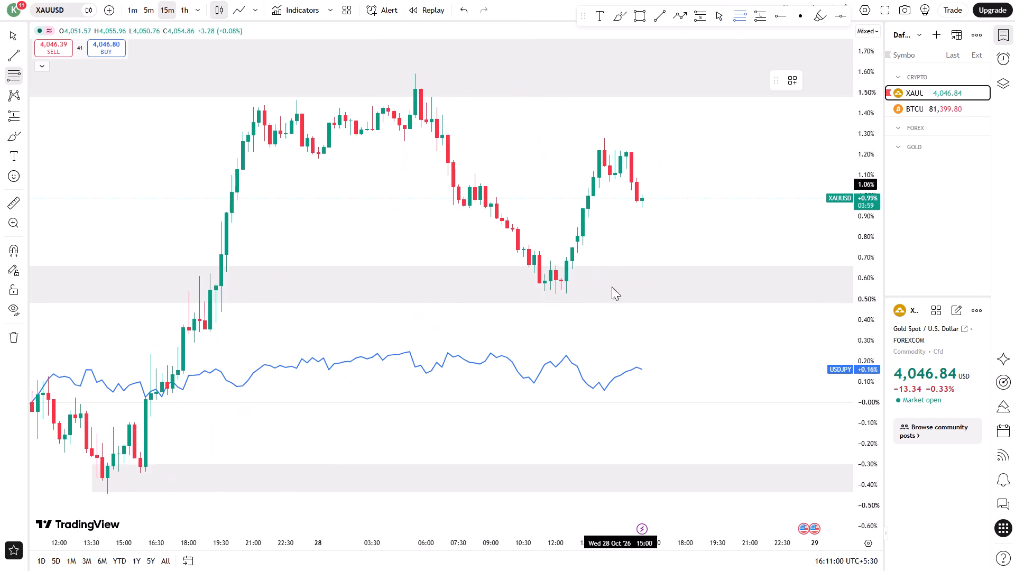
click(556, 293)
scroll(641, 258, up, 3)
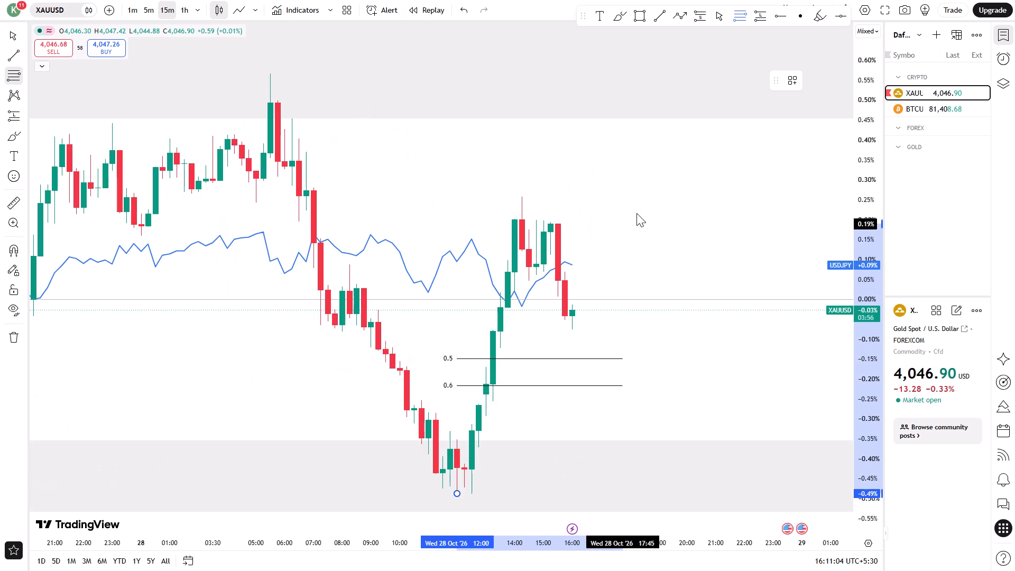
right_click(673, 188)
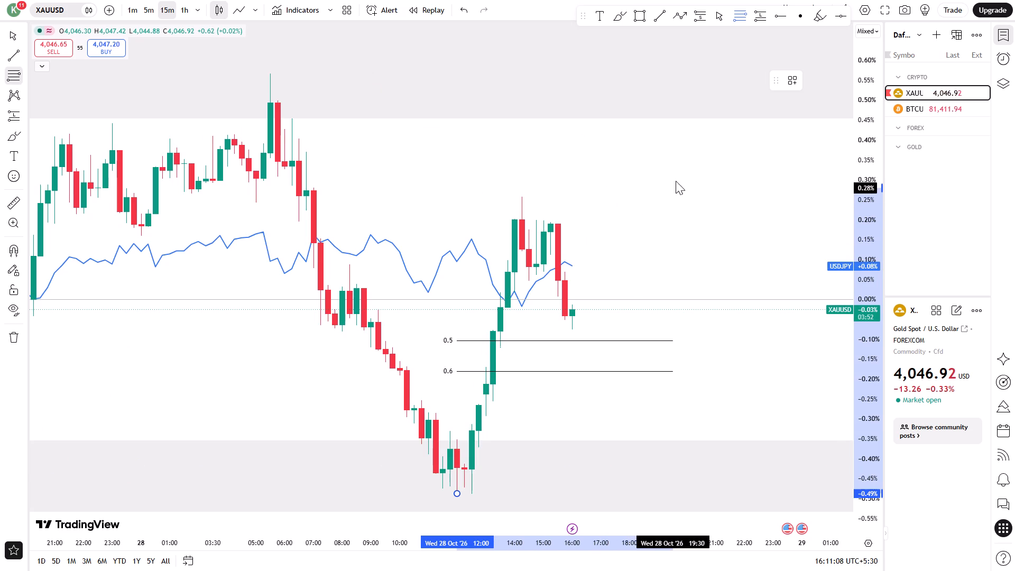
Switch the chart cursor to the dot style.
click(797, 21)
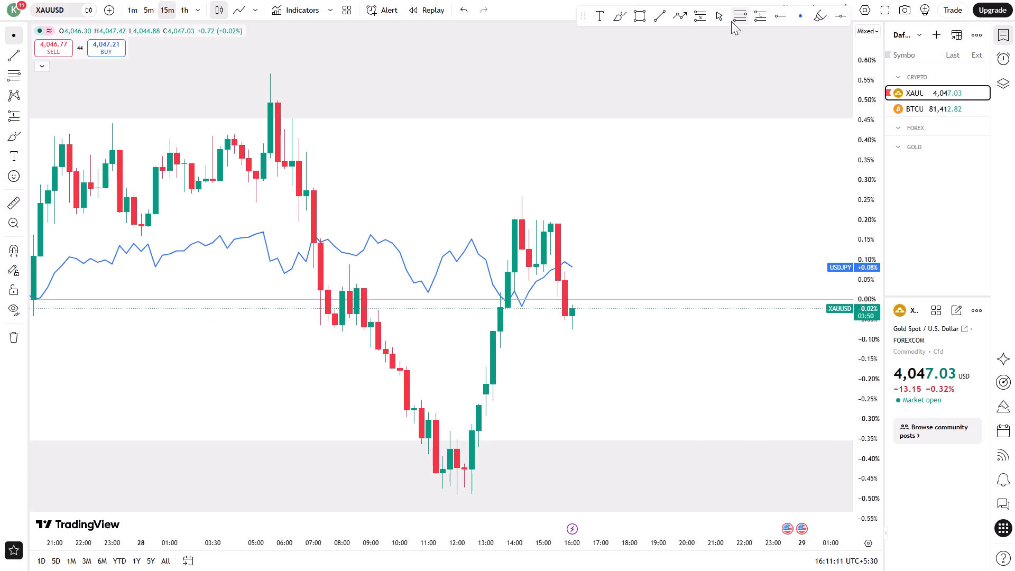
Draw a Fibonacci retracement on XAUUSD from the 28 Oct 12:30 low up to the recent swing high, extended to about 22:00.
click(739, 20)
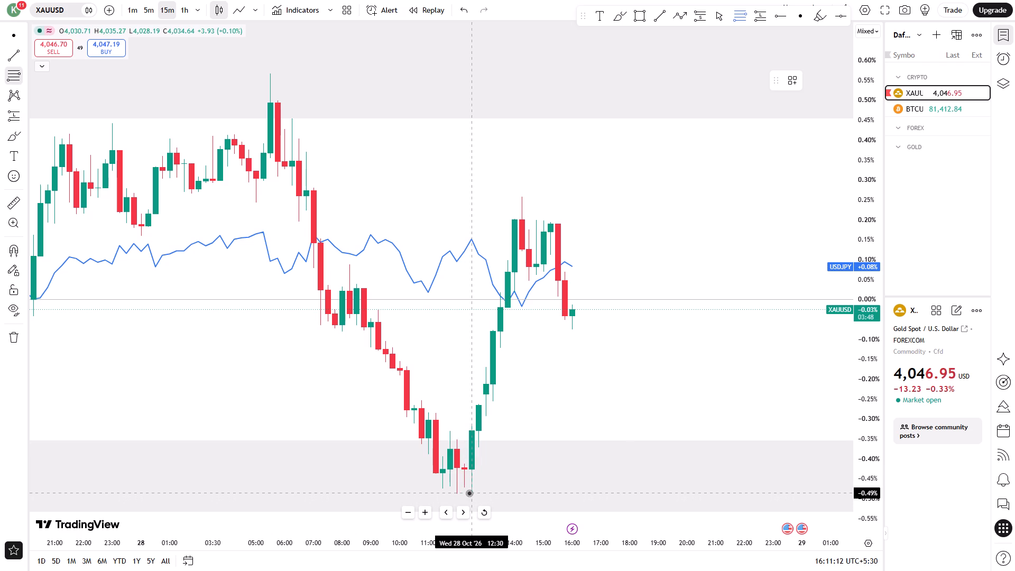
click(469, 493)
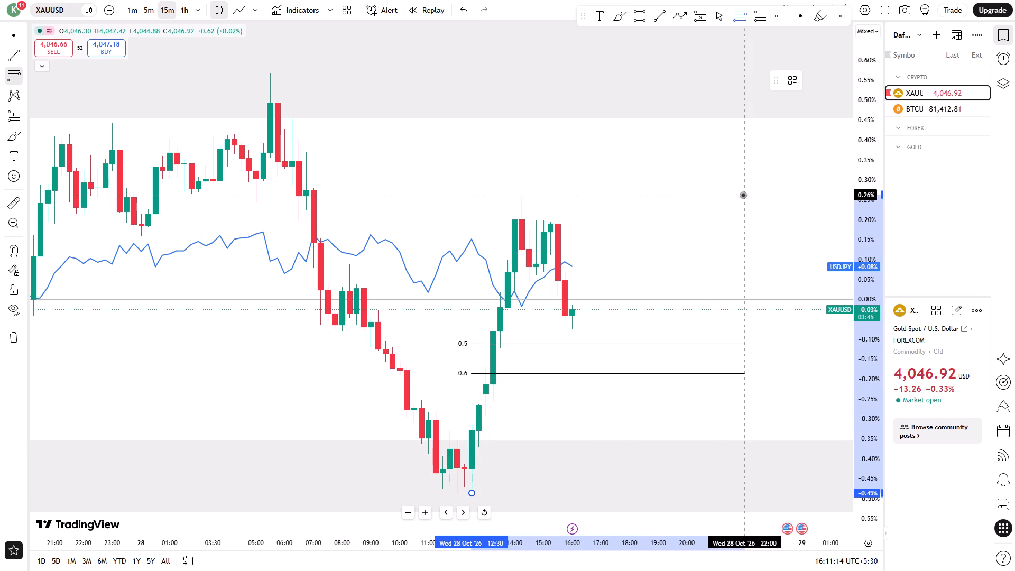
click(742, 197)
right_click(642, 300)
click(642, 299)
Examine the XAUUSD price action around the 0.5 and 0.6 retracement levels on the 15-minute interval.
scroll(644, 254, down, 4)
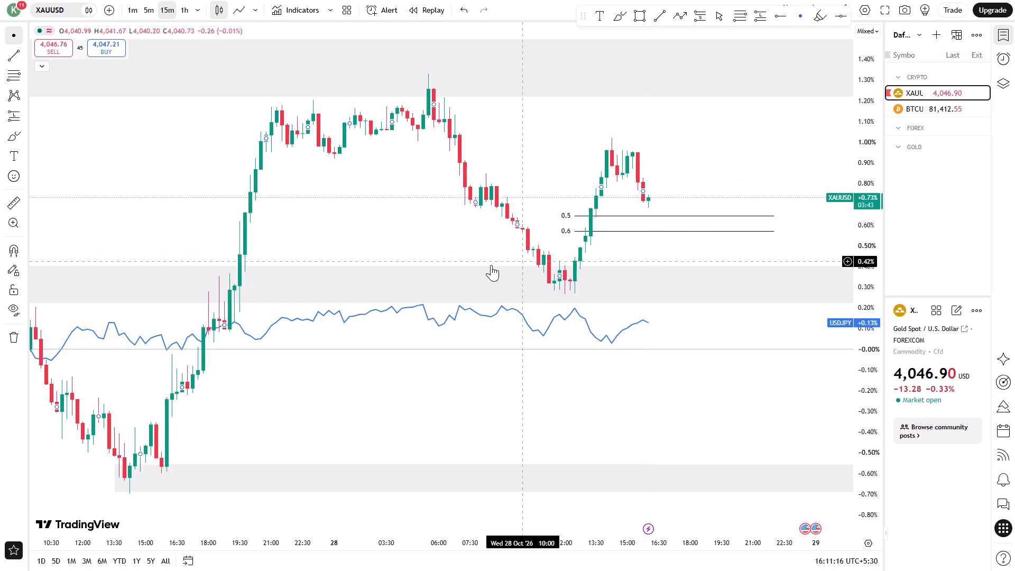
scroll(560, 234, down, 2)
scroll(473, 228, up, 3)
click(713, 134)
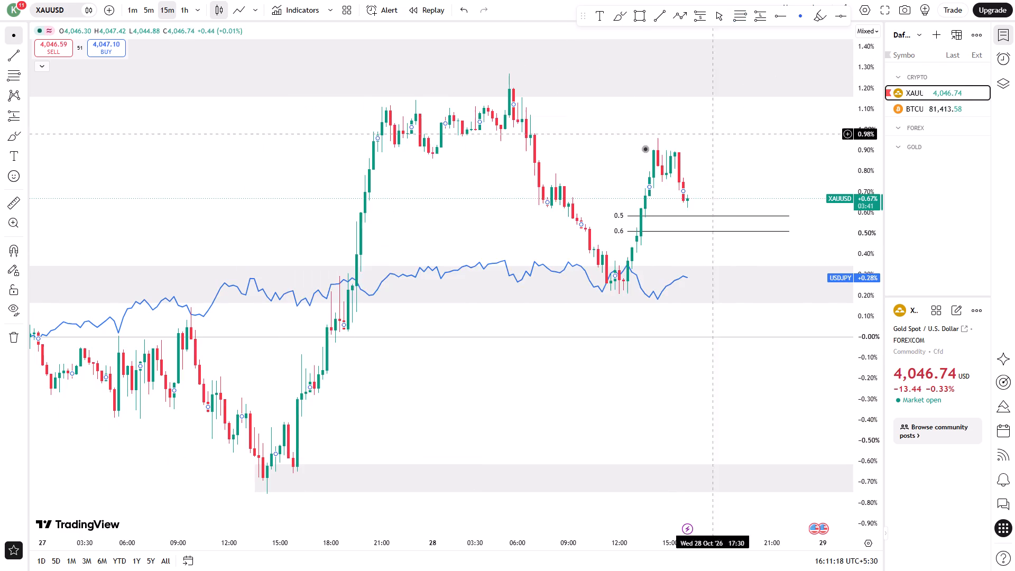
drag(485, 163, 546, 159)
scroll(438, 156, up, 4)
click(569, 172)
scroll(578, 173, up, 5)
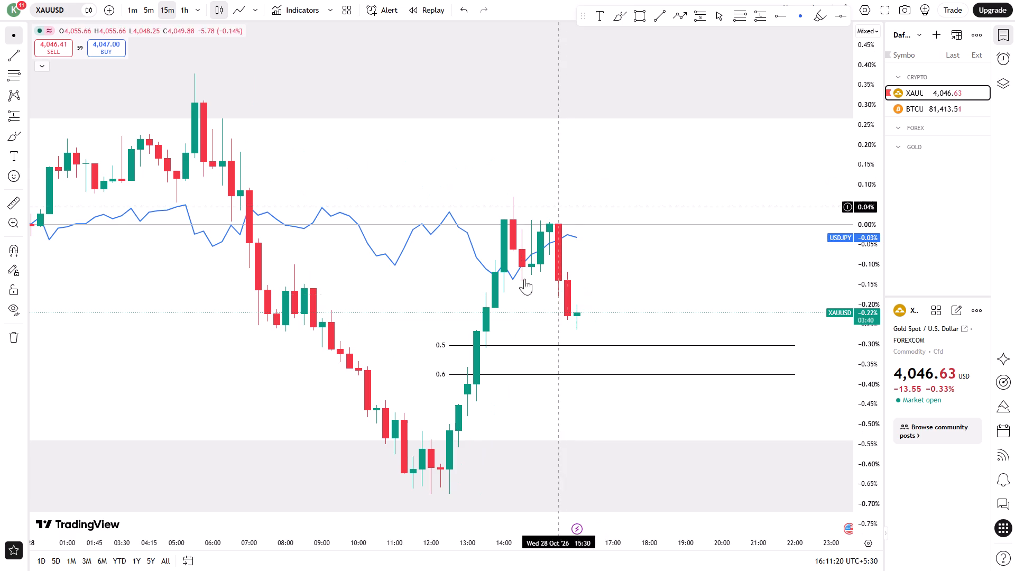
click(529, 294)
Set the XAUUSD chart interval to 5 minutes and inspect the candles around the retracement levels.
click(142, 3)
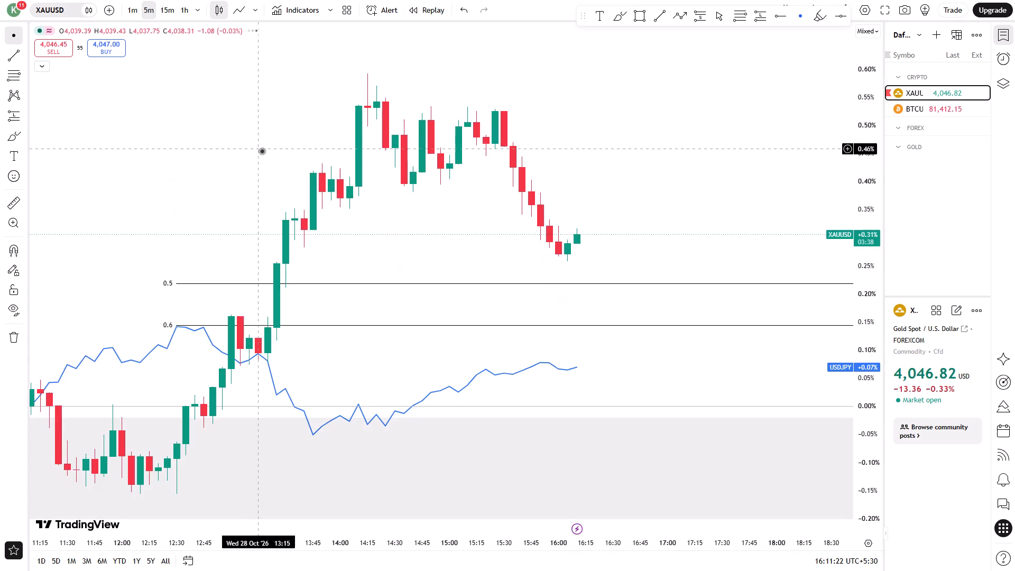
scroll(262, 151, down, 4)
scroll(373, 208, up, 4)
scroll(380, 210, down, 3)
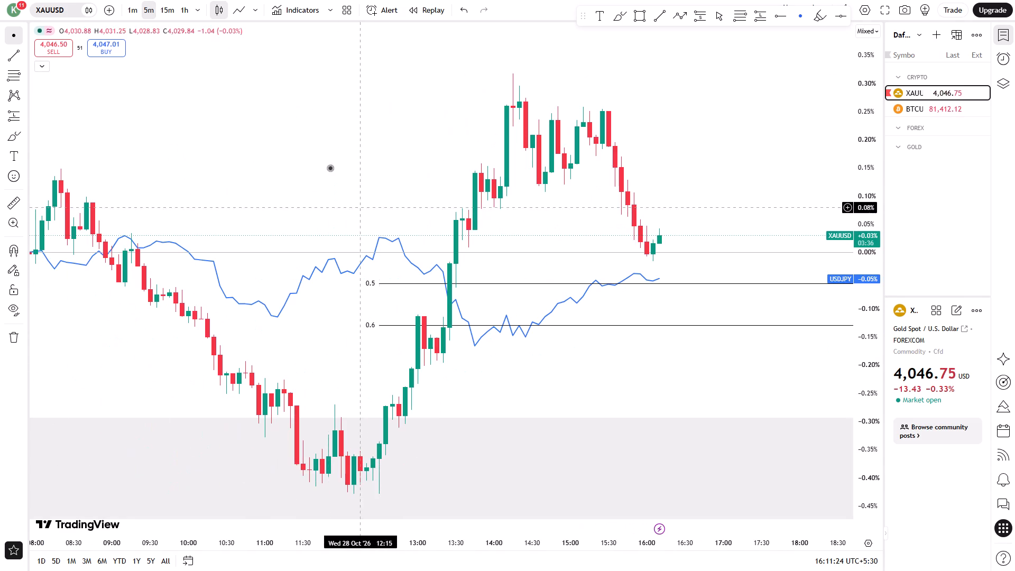
click(329, 165)
Leave full-screen mode and reload the chart page.
click(509, 62)
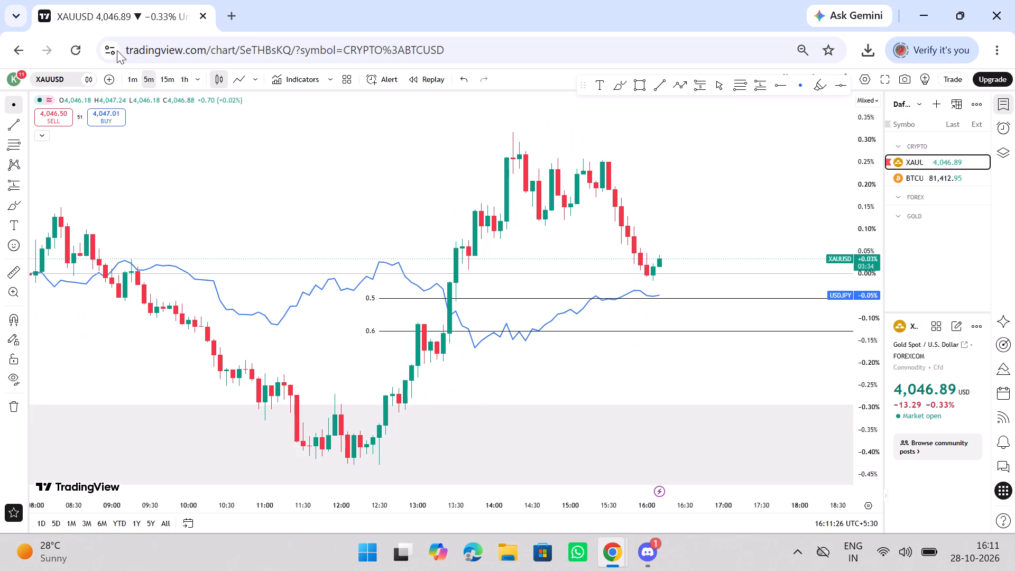
click(82, 47)
click(596, 165)
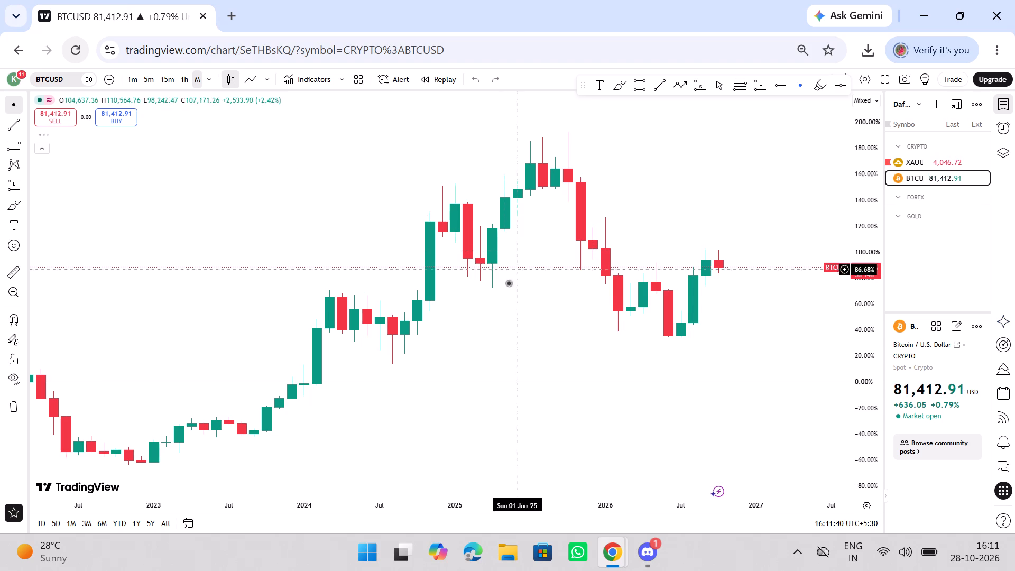
Examine the long-term BTCUSD history on the monthly interval and reset the chart view.
scroll(465, 340, up, 2)
scroll(466, 325, down, 20)
right_click(458, 252)
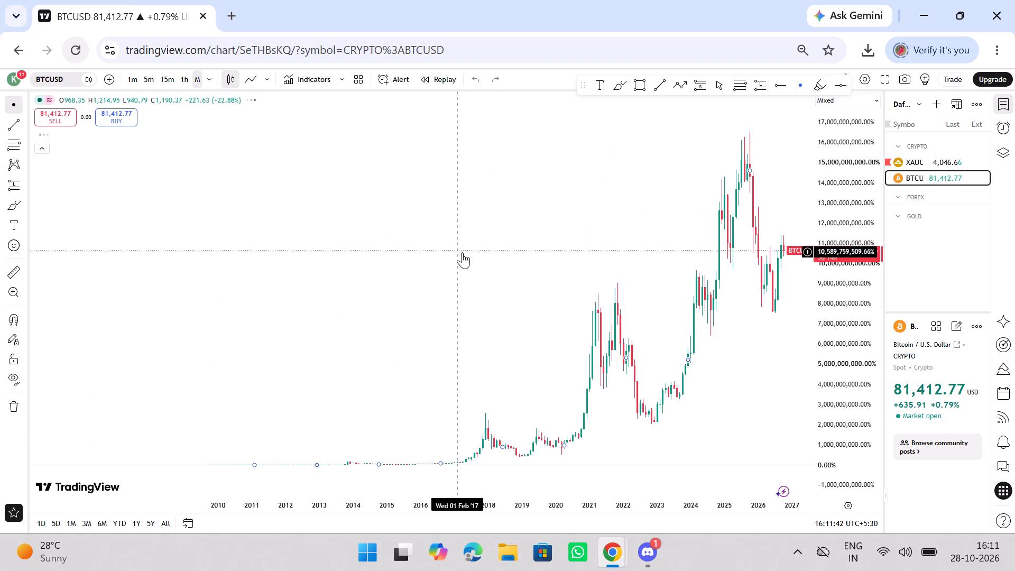
scroll(341, 194, down, 4)
right_click(343, 190)
click(358, 202)
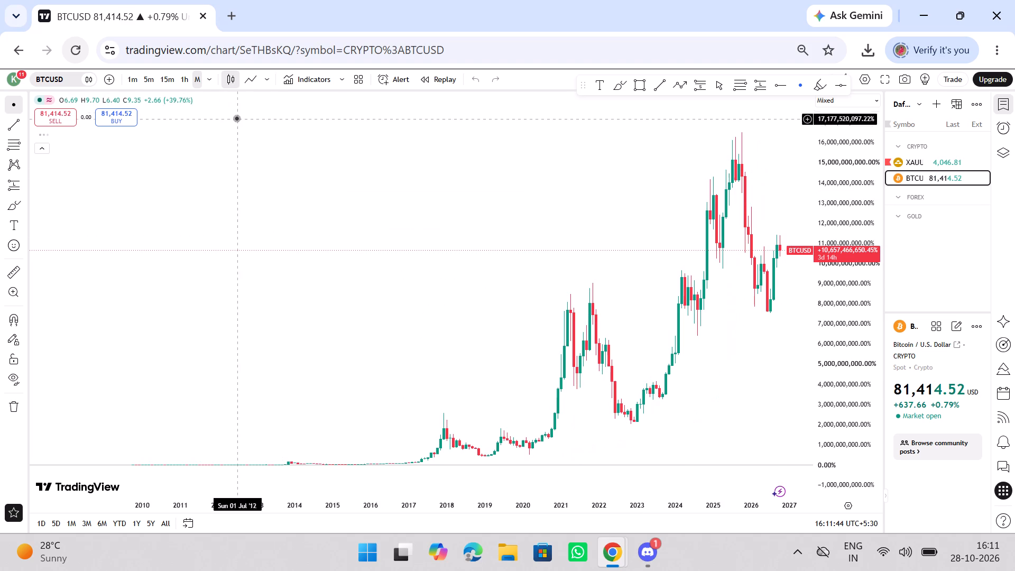
Set the BTCUSD chart interval to 15 minutes and focus on the most recent candles.
click(164, 77)
scroll(360, 272, up, 6)
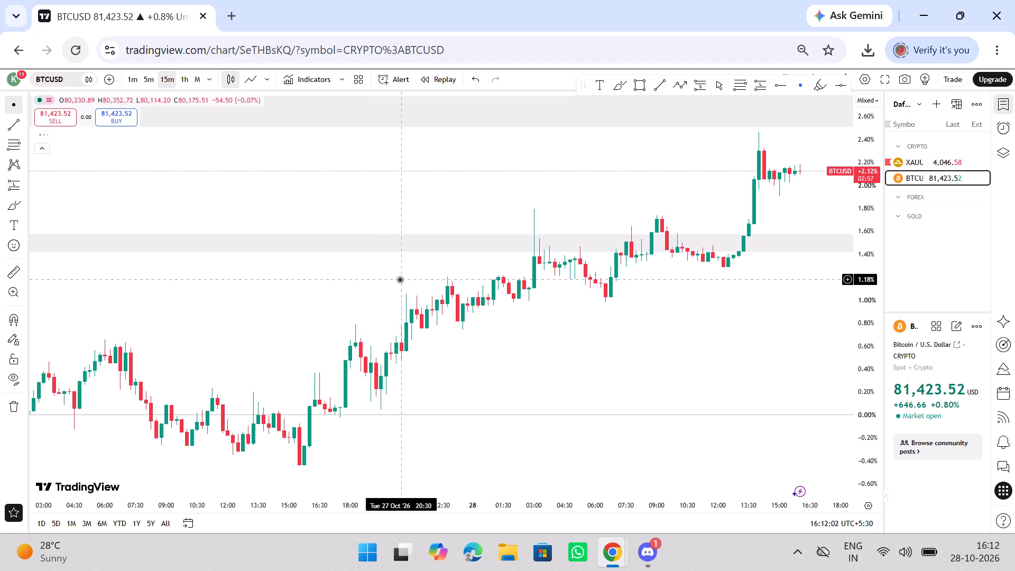
scroll(409, 283, up, 7)
drag(558, 217, 244, 211)
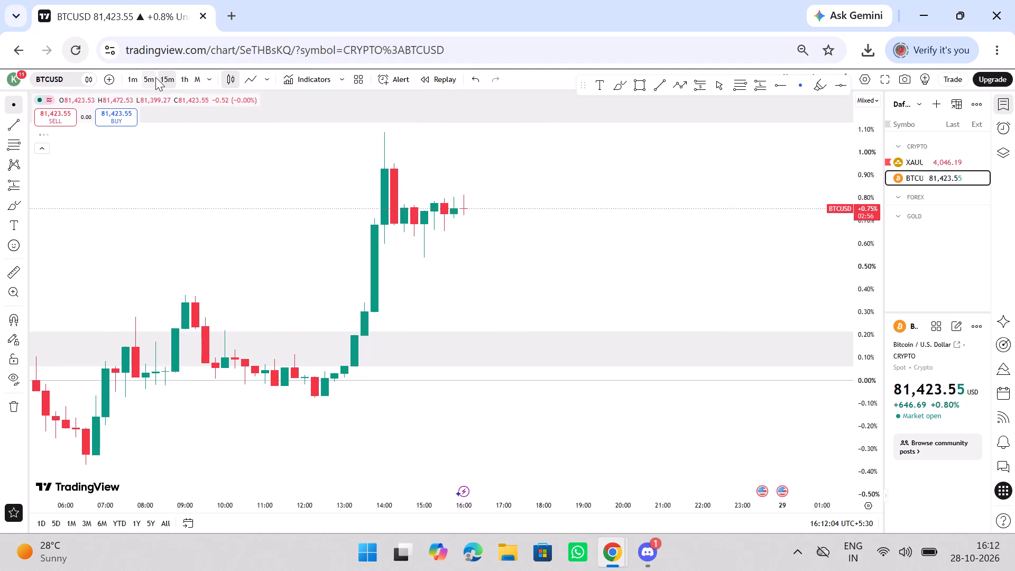
Set the BTCUSD chart interval to 5 minutes and widen the visible price history.
click(153, 77)
scroll(379, 188, down, 7)
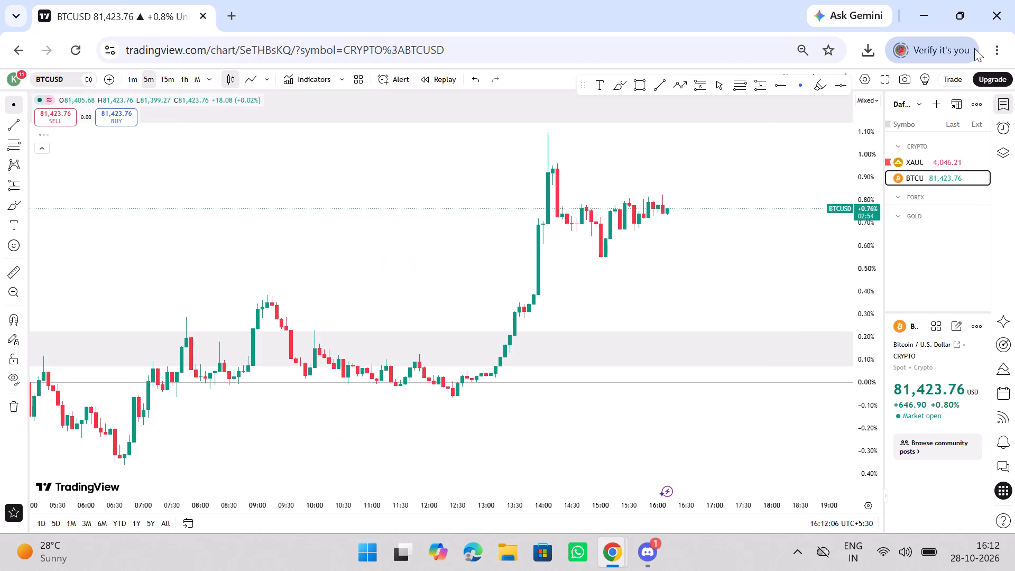
Show the BTCUSD chart in full-screen mode with the recent candles enlarged.
click(980, 47)
click(989, 46)
click(990, 417)
scroll(382, 218, up, 5)
scroll(353, 155, down, 3)
scroll(353, 155, up, 5)
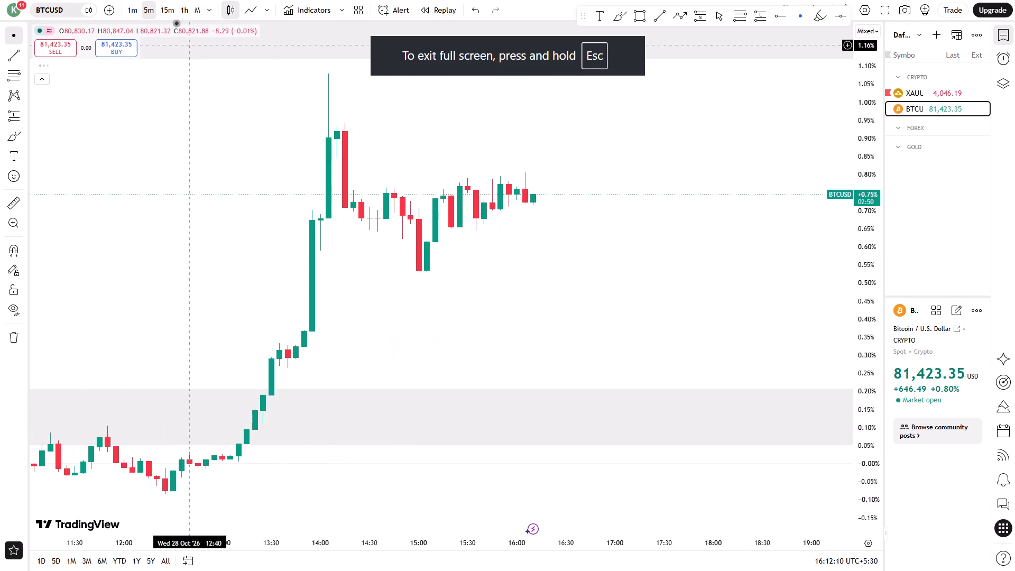
Compare the recent BTCUSD candles on the 1-minute and 5-minute intervals.
click(134, 14)
scroll(172, 31, down, 2)
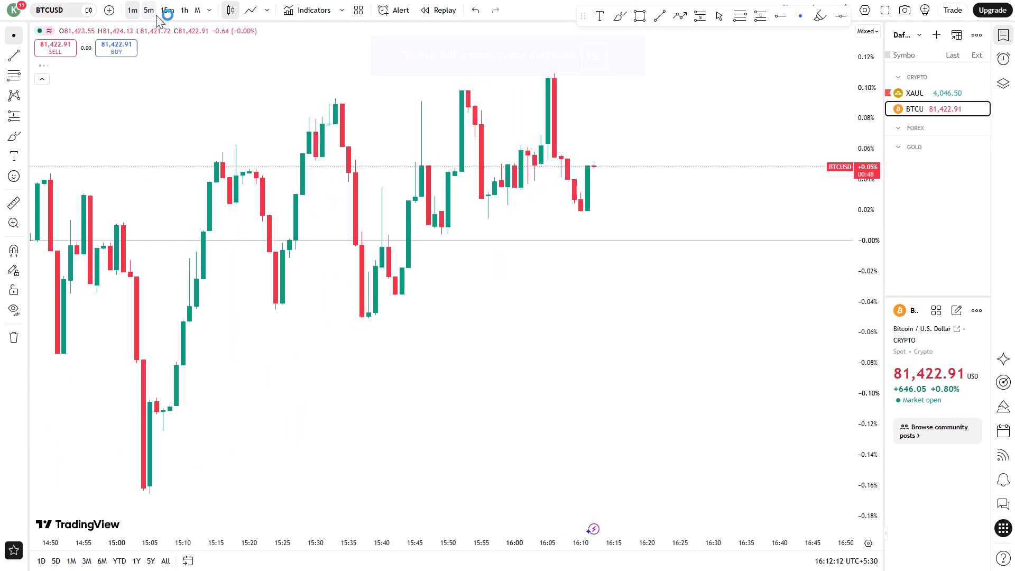
click(153, 12)
click(163, 14)
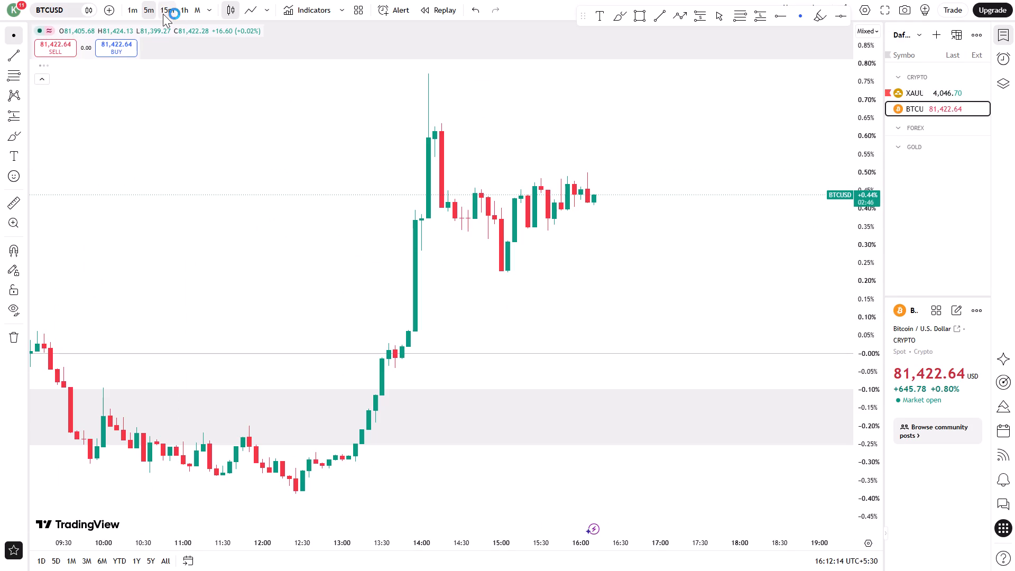
click(147, 10)
scroll(325, 141, up, 2)
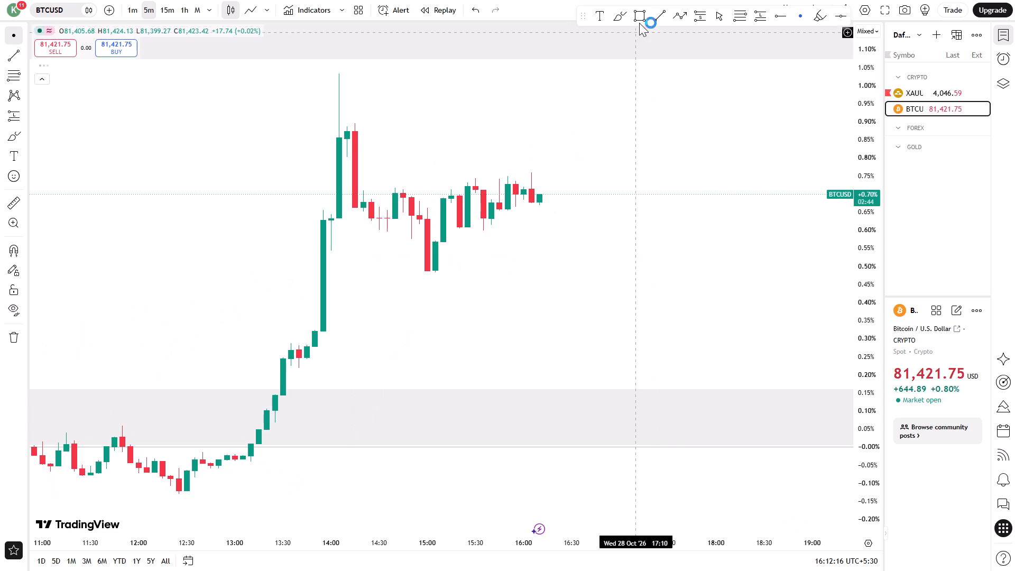
Draw a rectangle zone over the recent BTCUSD highs from 14:30 to 16:45, spanning about 0.47% to 0.52%.
click(639, 22)
scroll(489, 129, up, 4)
click(163, 237)
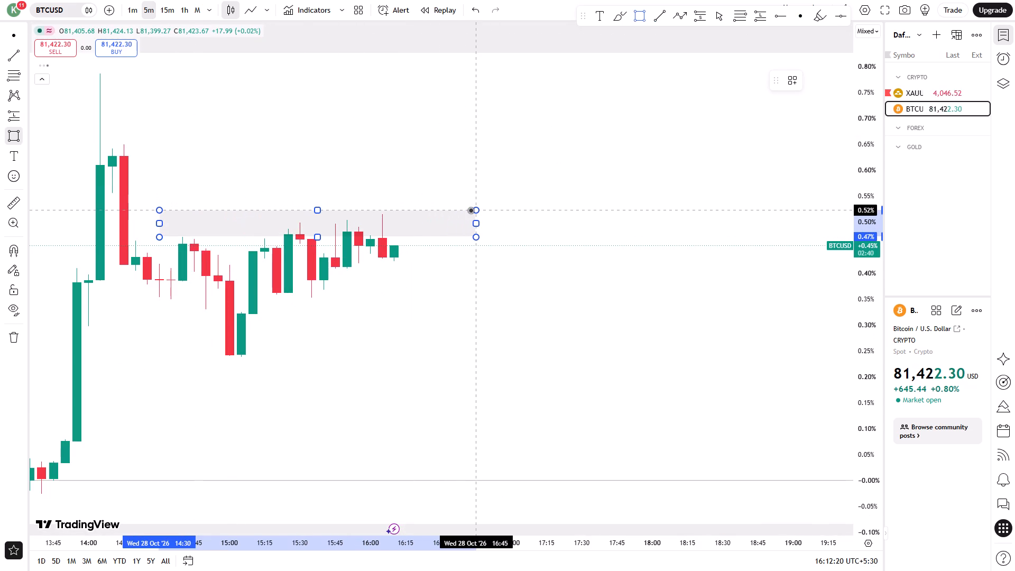
click(470, 210)
right_click(374, 131)
click(374, 131)
click(343, 122)
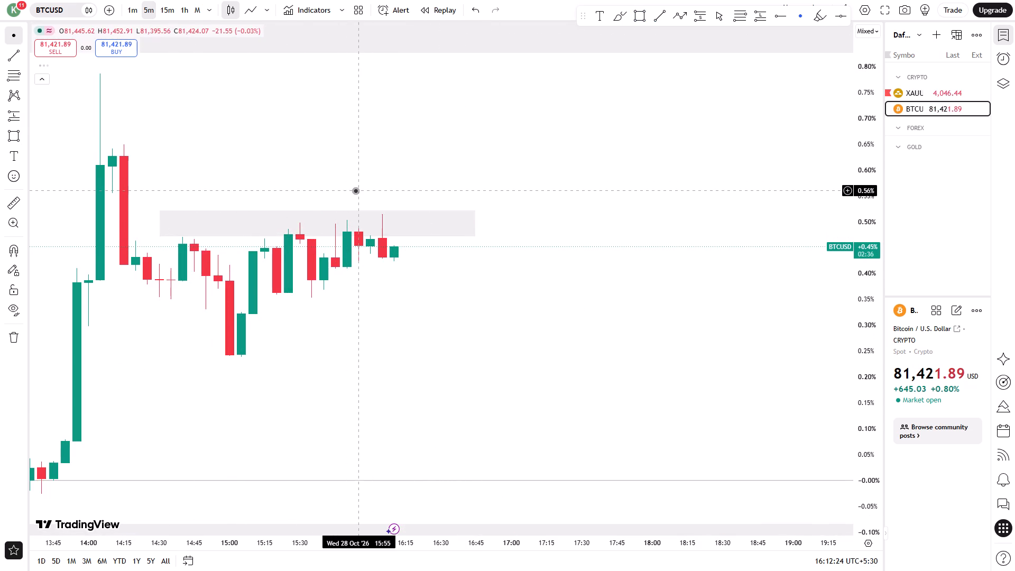
Inspect the latest BTCUSD candles, set the interval to 15 minutes and switch the chart to XAUUSD.
scroll(321, 191, up, 2)
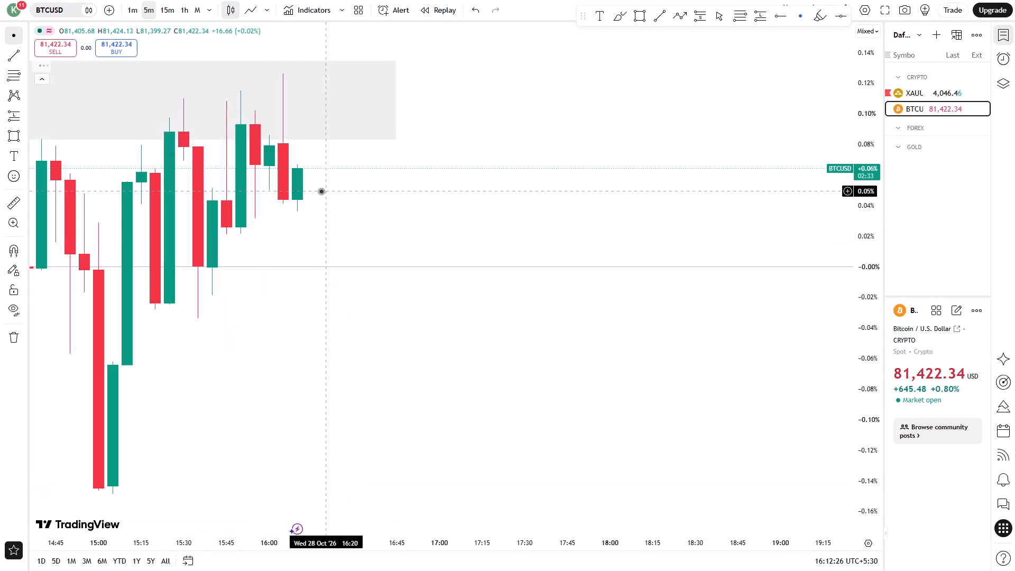
scroll(321, 191, up, 3)
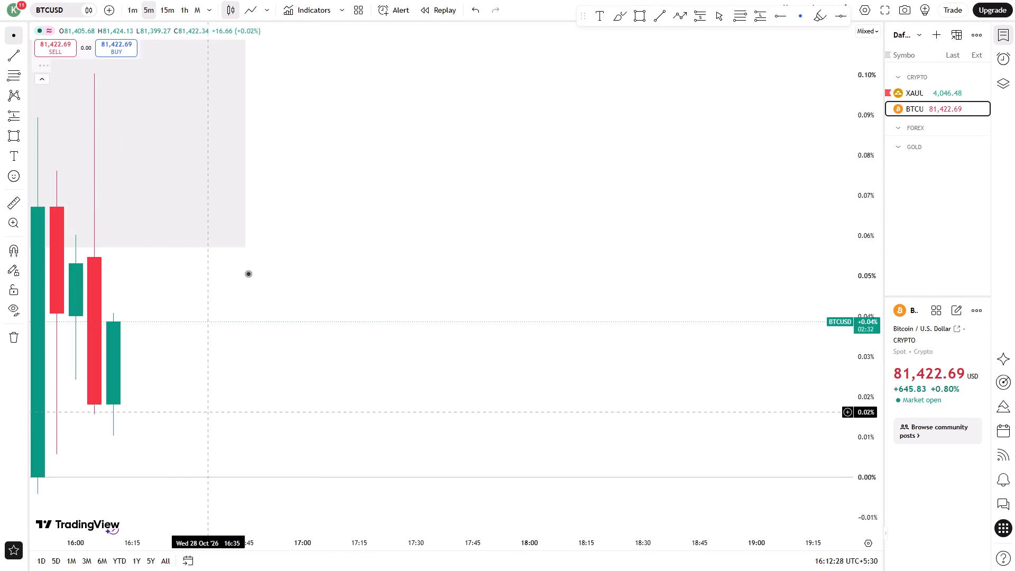
scroll(248, 273, down, 2)
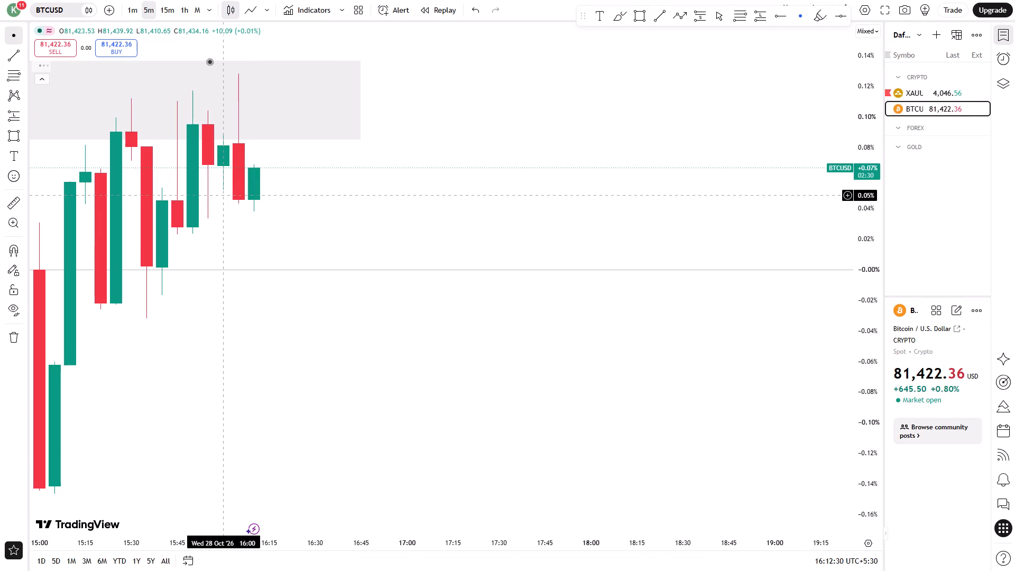
click(170, 7)
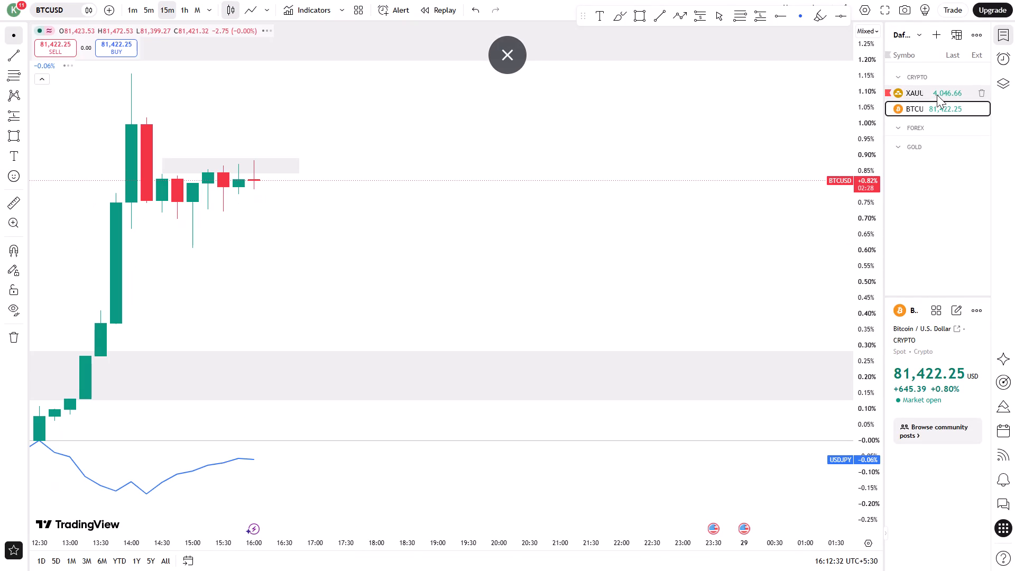
click(937, 95)
Draw a rectangle zone on XAUUSD at about 1.05% to 1.10%, from the 27 October evening rally to 16:45 on 28 October.
scroll(491, 202, down, 4)
scroll(435, 302, down, 4)
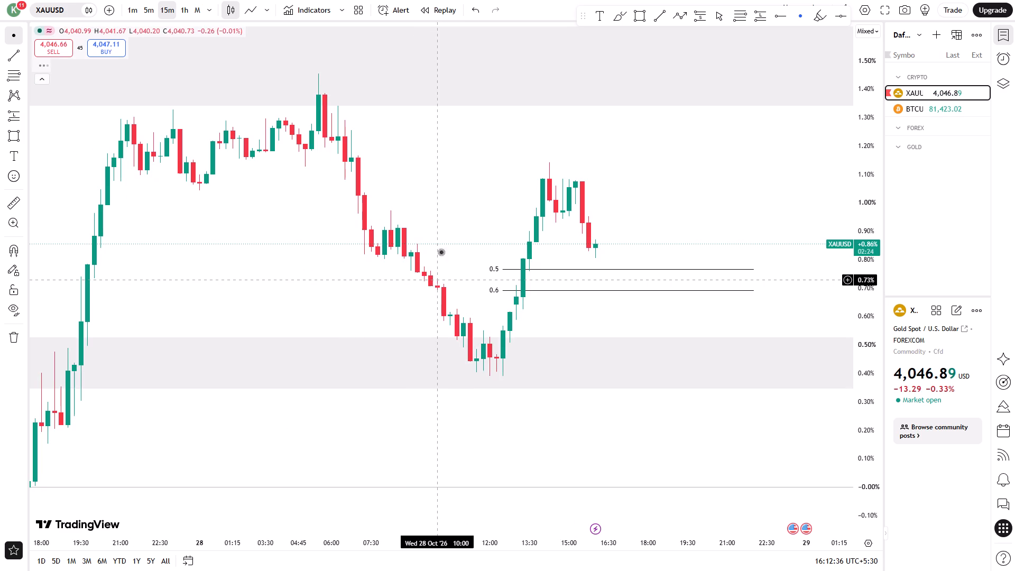
click(657, 11)
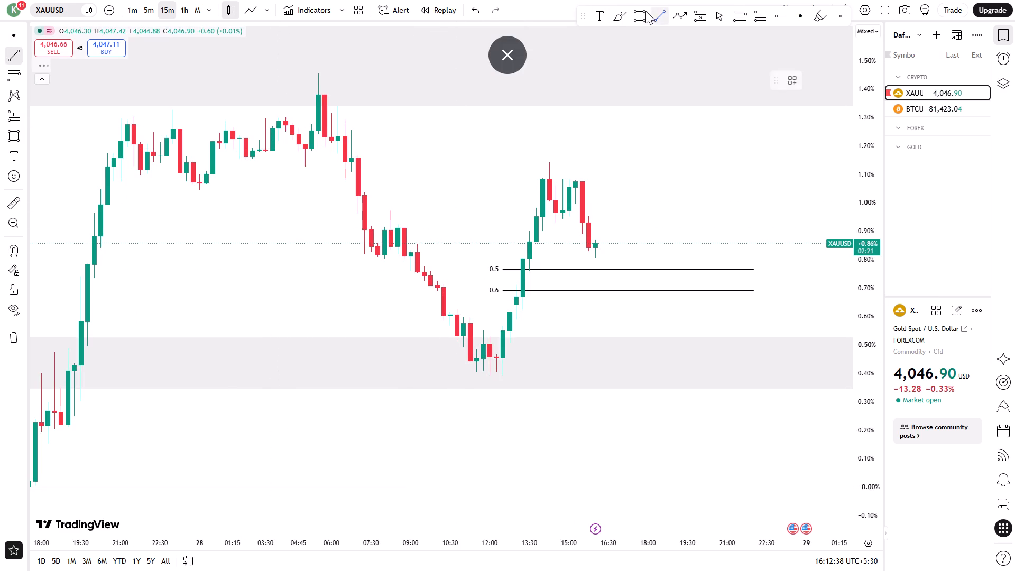
click(645, 11)
click(121, 174)
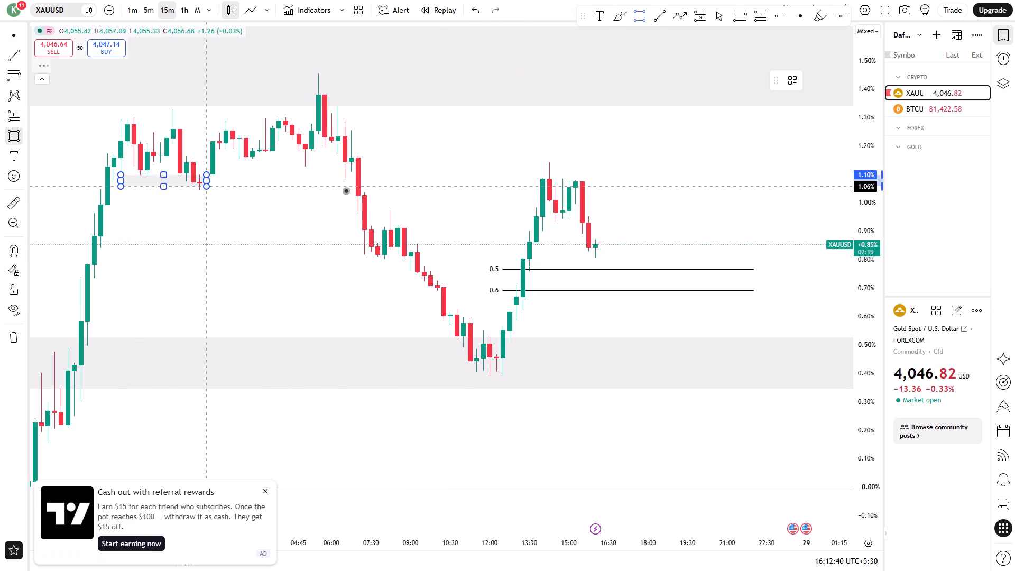
click(614, 187)
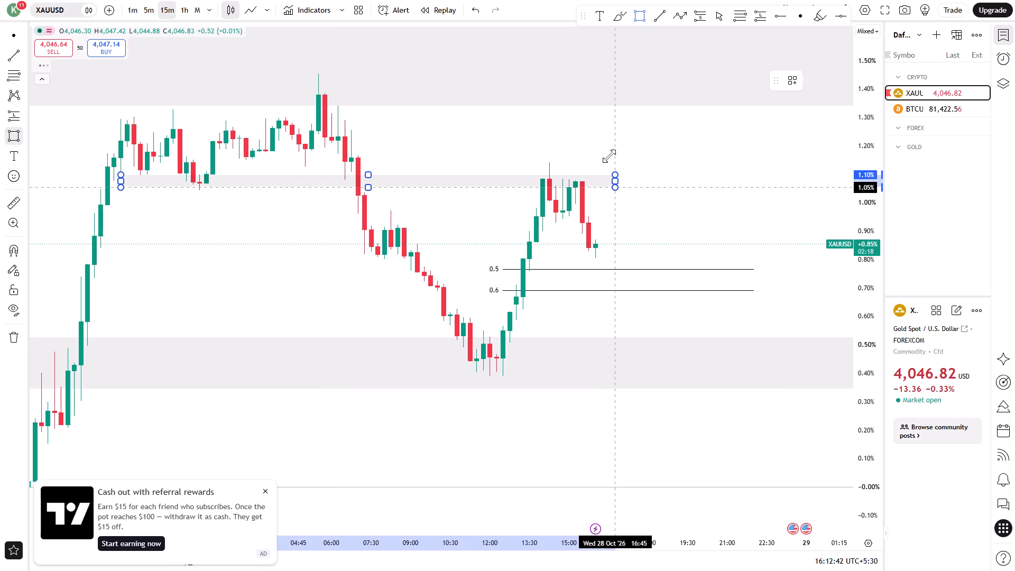
right_click(602, 131)
click(602, 131)
Dismiss the referral rewards advertisement covering the chart.
click(265, 485)
drag(493, 242, 533, 241)
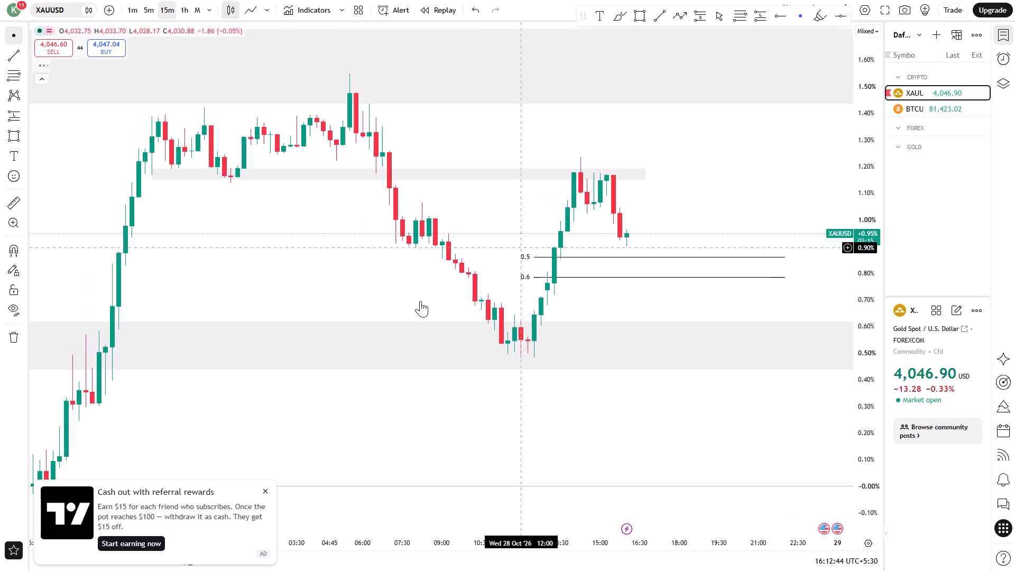
click(266, 489)
Examine the 15-minute XAUUSD history back to the start of October in relation to the marked zones.
drag(311, 337, 427, 327)
scroll(410, 293, down, 3)
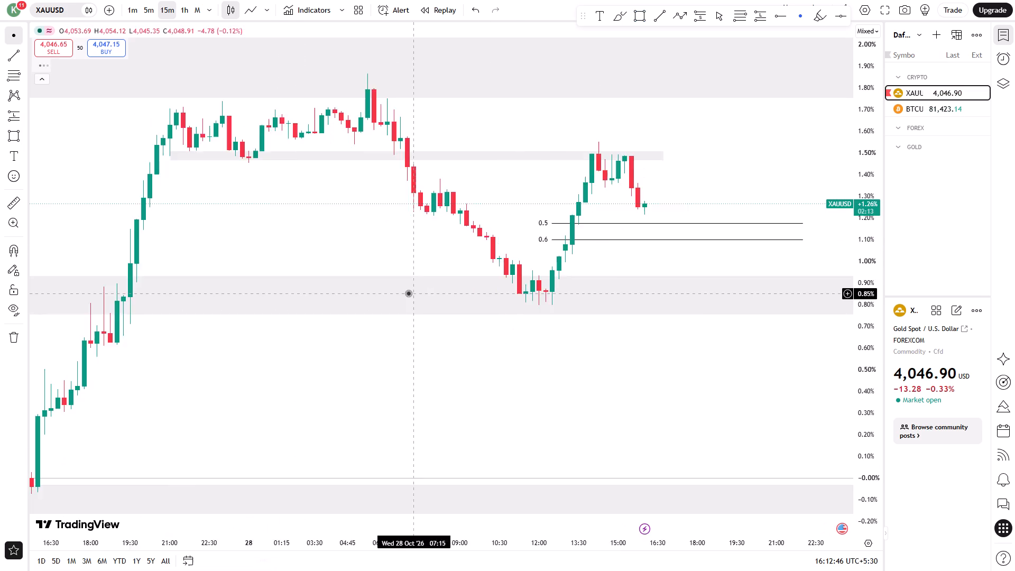
scroll(405, 291, down, 4)
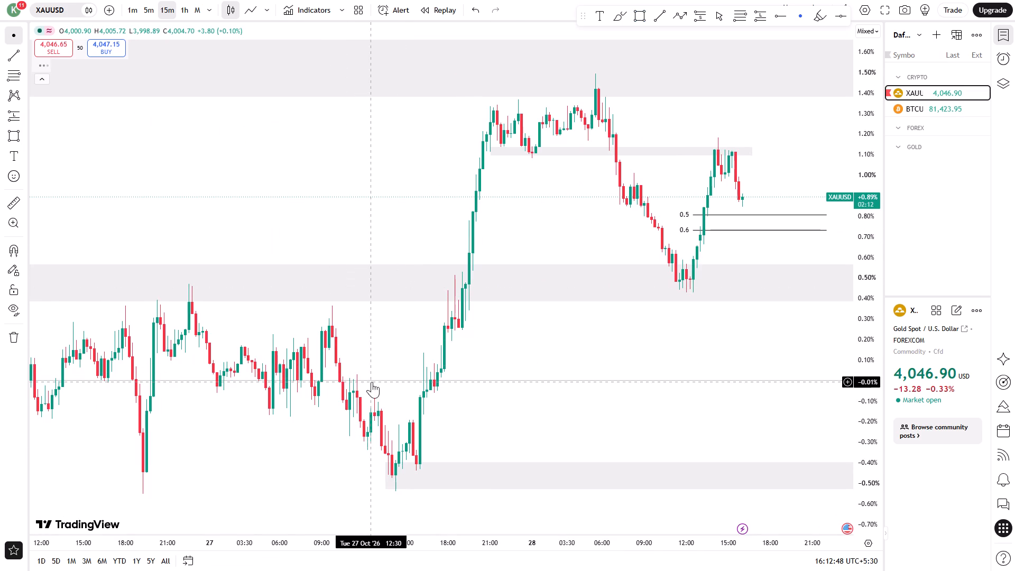
click(372, 382)
click(377, 380)
click(381, 380)
drag(381, 380, 421, 395)
scroll(453, 348, down, 2)
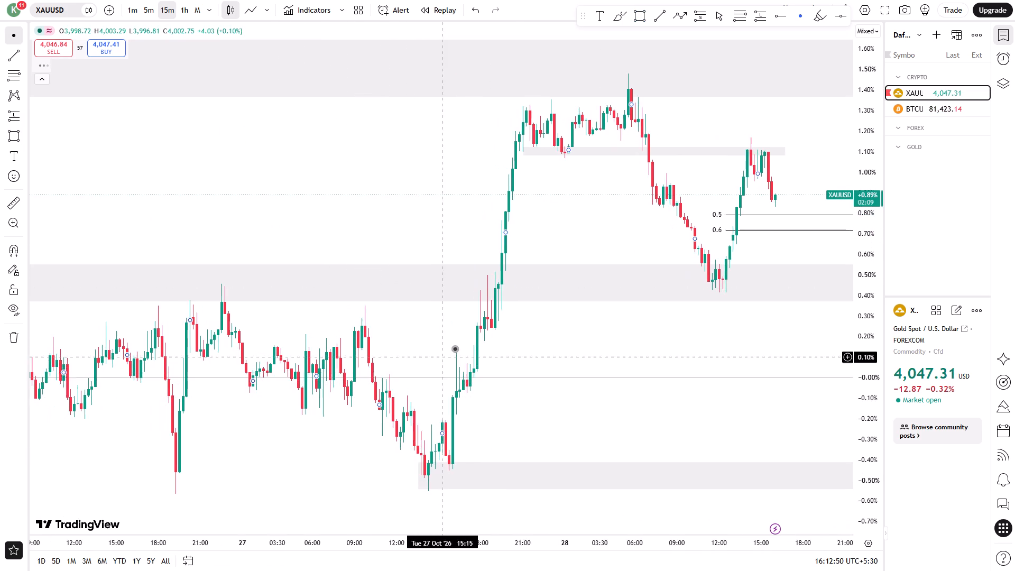
scroll(455, 348, down, 2)
scroll(477, 310, down, 6)
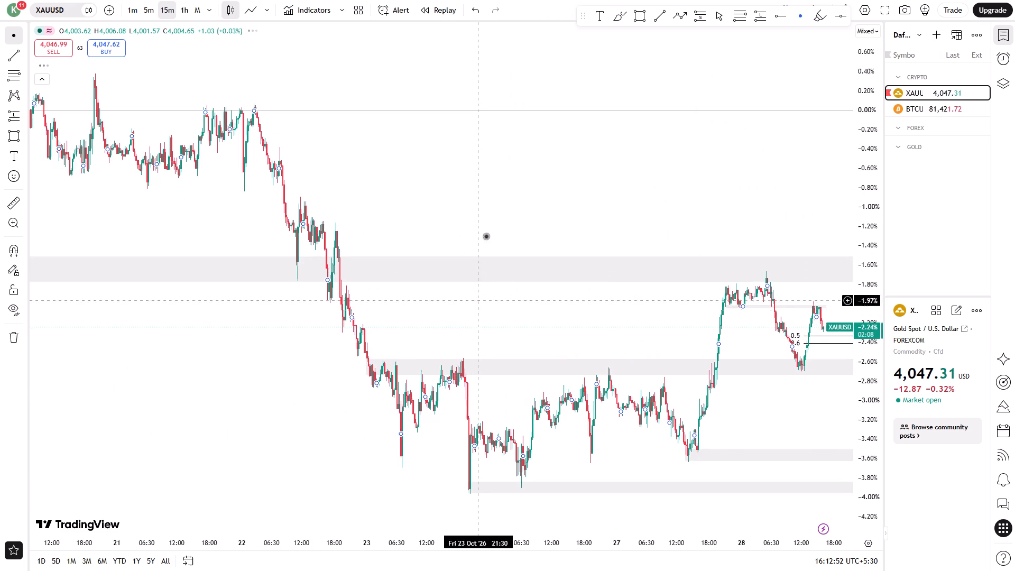
scroll(486, 205, down, 11)
click(544, 150)
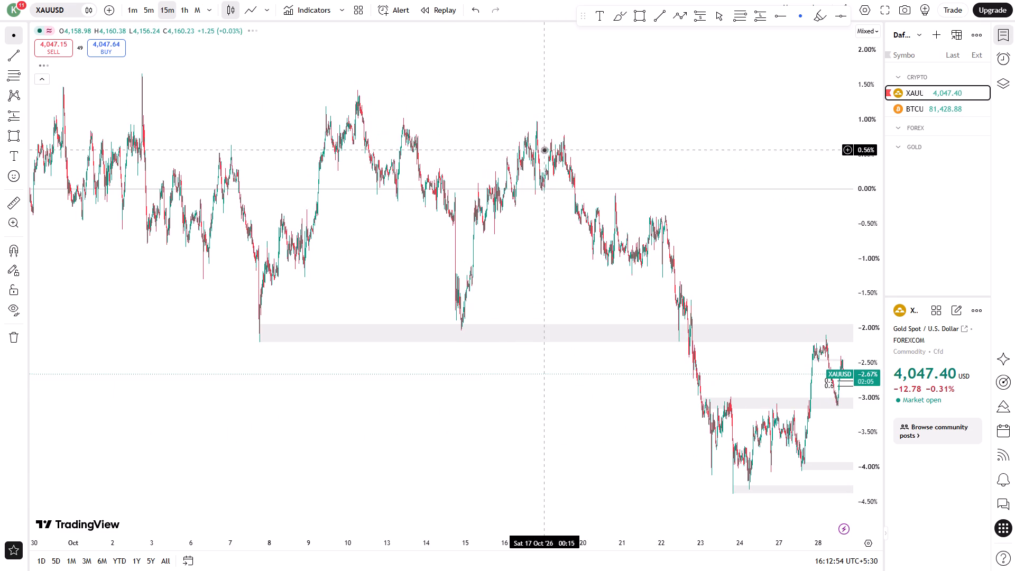
click(565, 190)
Return to the most recent XAUUSD candles and review them against the new zone and the 0.5 and 0.6 levels.
drag(565, 190, 167, 312)
scroll(431, 309, up, 9)
drag(347, 404, 859, 346)
drag(634, 412, 956, 420)
scroll(461, 301, up, 17)
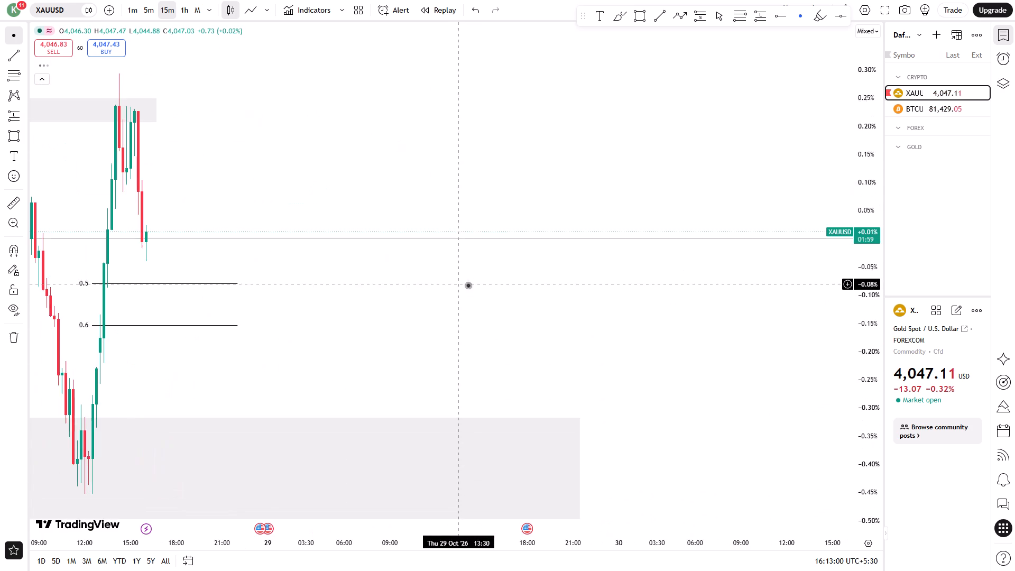
drag(429, 253, 741, 270)
scroll(409, 239, up, 2)
drag(506, 195, 623, 206)
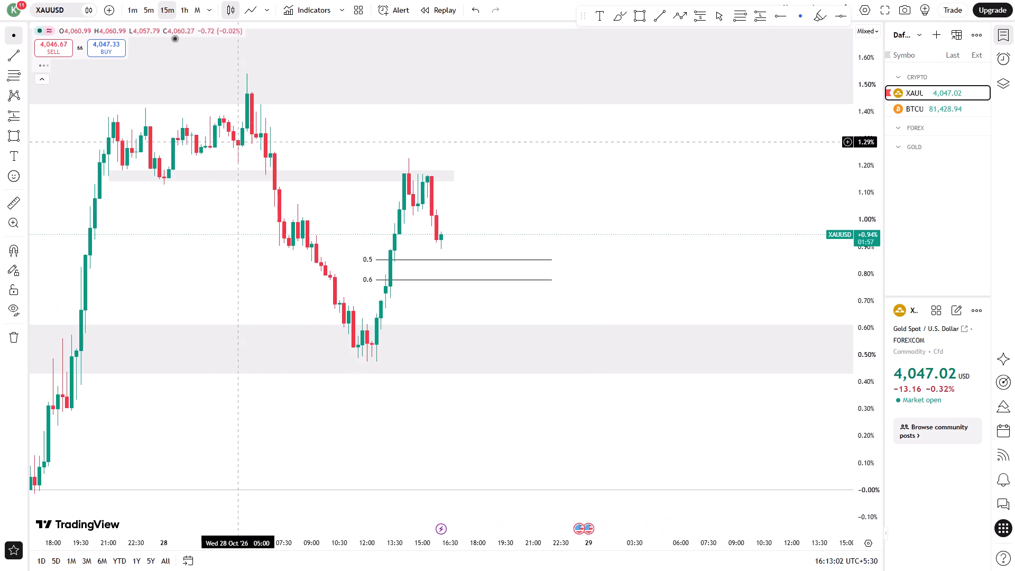
Examine the recent XAUUSD pullback from the new zone on the 5-minute interval.
click(148, 5)
scroll(289, 123, up, 1)
drag(24, 182, 421, 226)
scroll(425, 220, up, 3)
drag(369, 217, 432, 215)
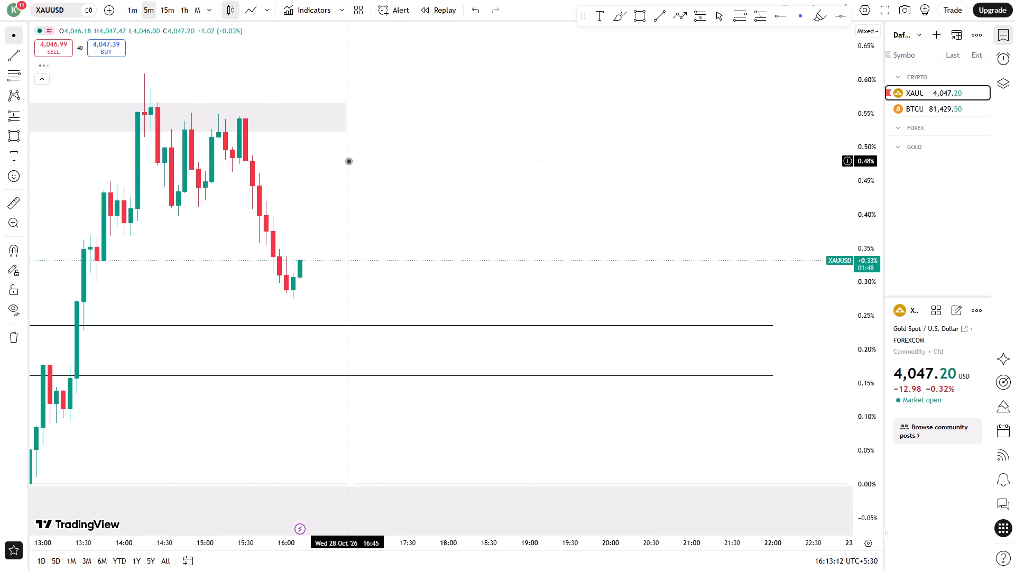
Set the XAUUSD chart interval to 15 minutes and focus on the latest candles and Fibonacci levels.
click(172, 15)
scroll(297, 129, up, 1)
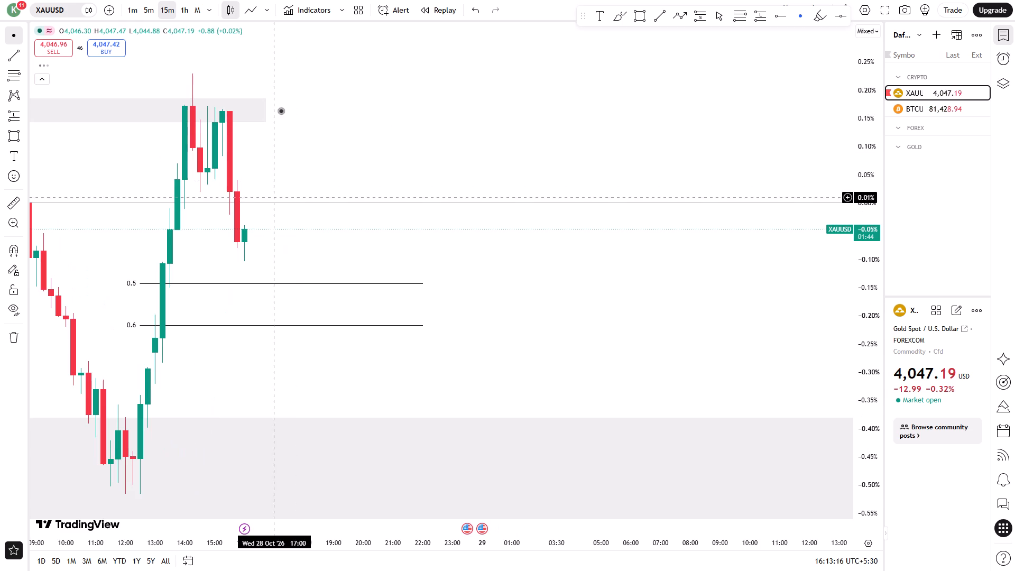
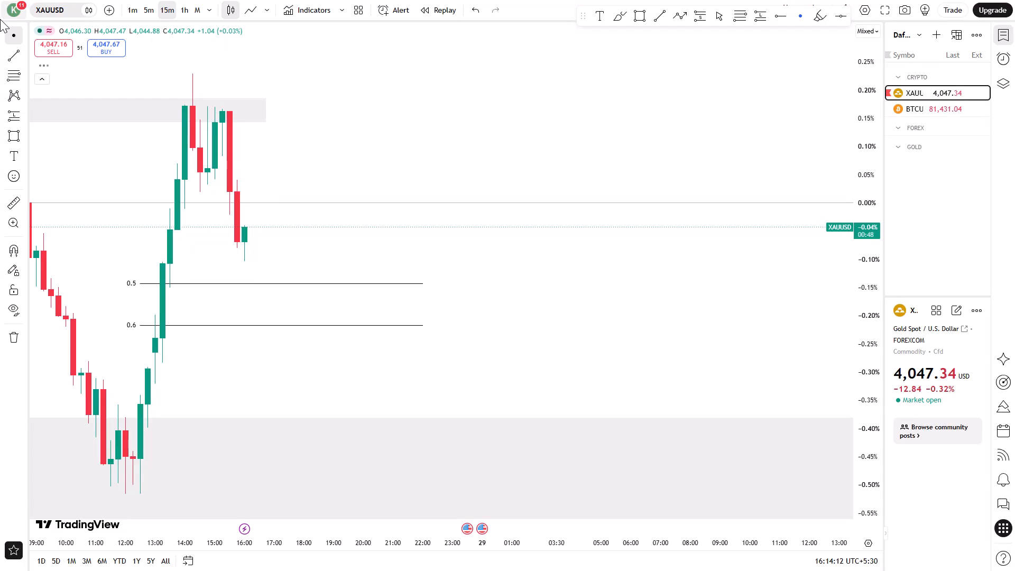
Examine the 15-minute XAUUSD history back to 26 October around the marked zones and Fibonacci levels.
scroll(24, 57, down, 1)
scroll(194, 124, down, 1)
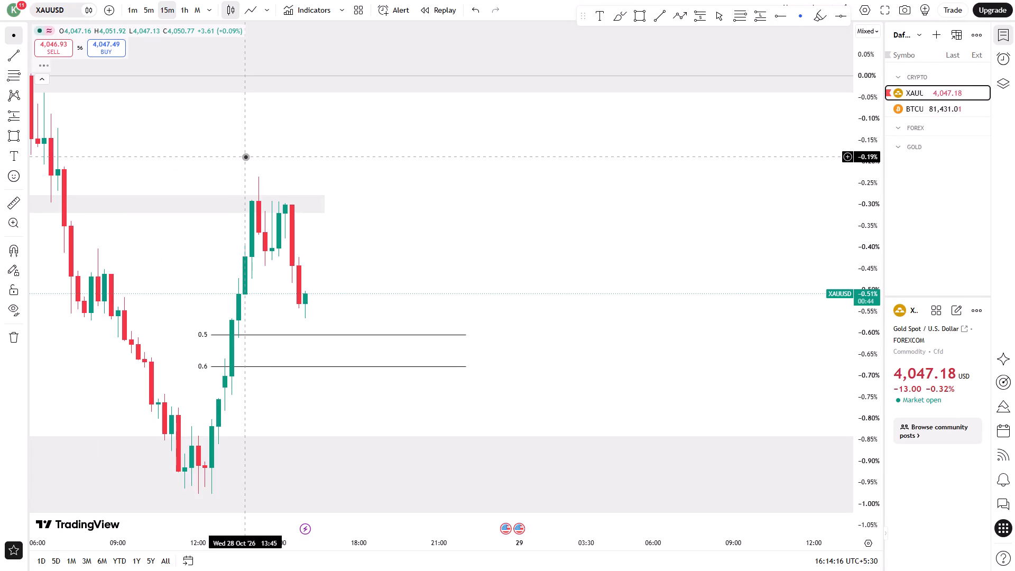
scroll(267, 192, down, 2)
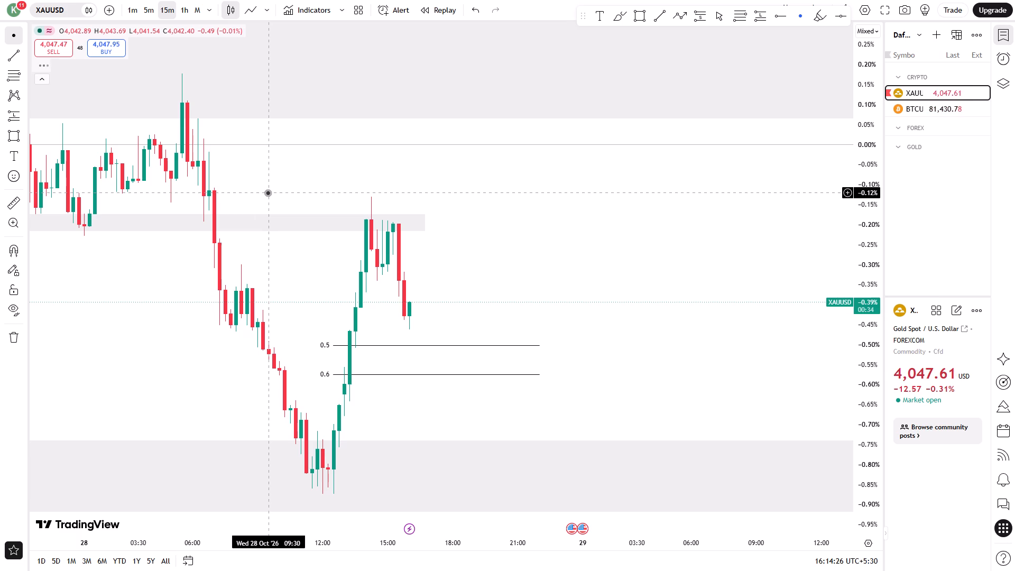
scroll(319, 232, down, 3)
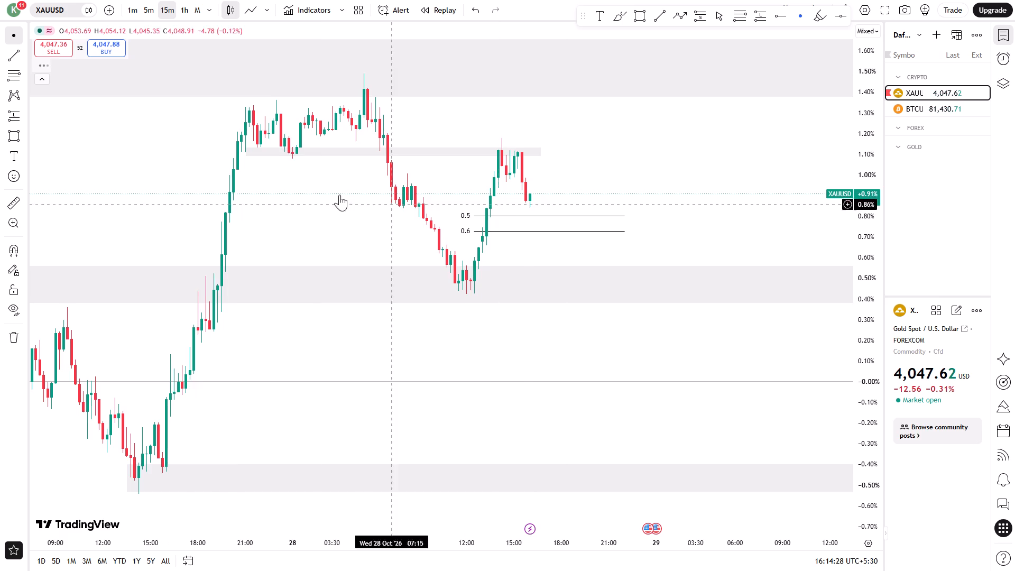
drag(346, 204, 432, 208)
scroll(383, 205, down, 3)
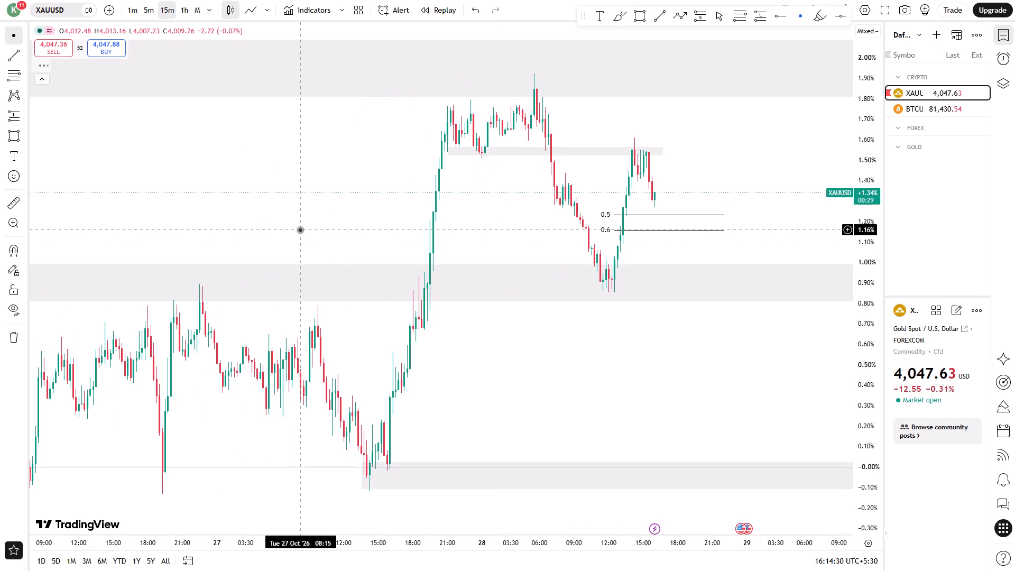
click(156, 25)
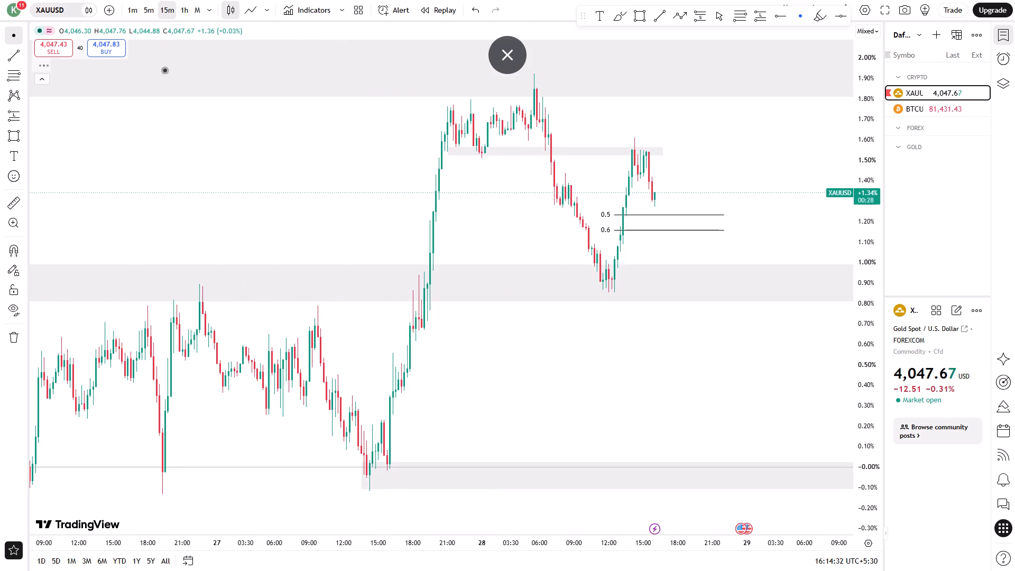
Review the latest XAUUSD rally and pullback above the 0.5 and 0.6 levels on the 5-minute interval.
click(149, 10)
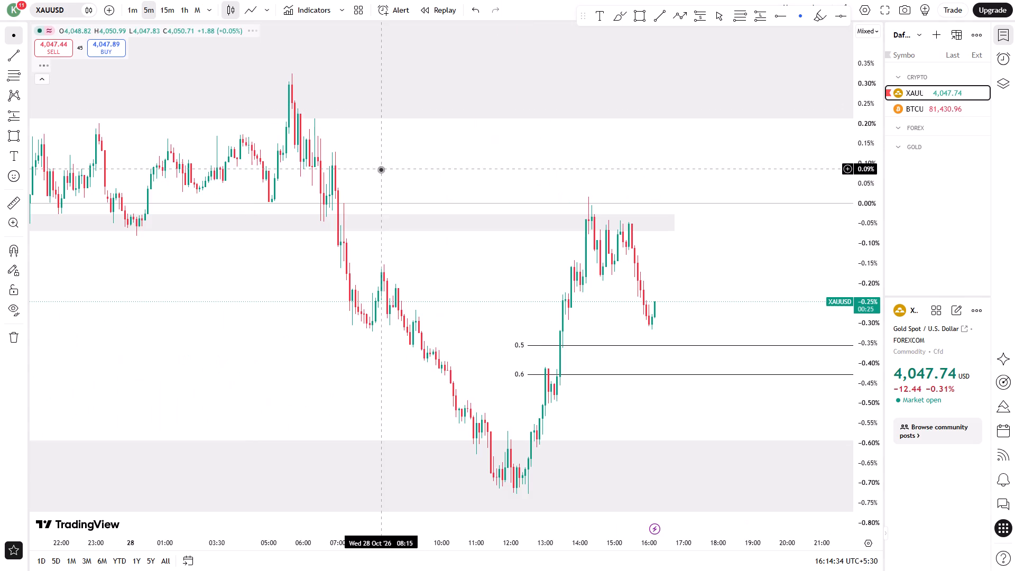
scroll(391, 180, up, 4)
scroll(338, 221, up, 2)
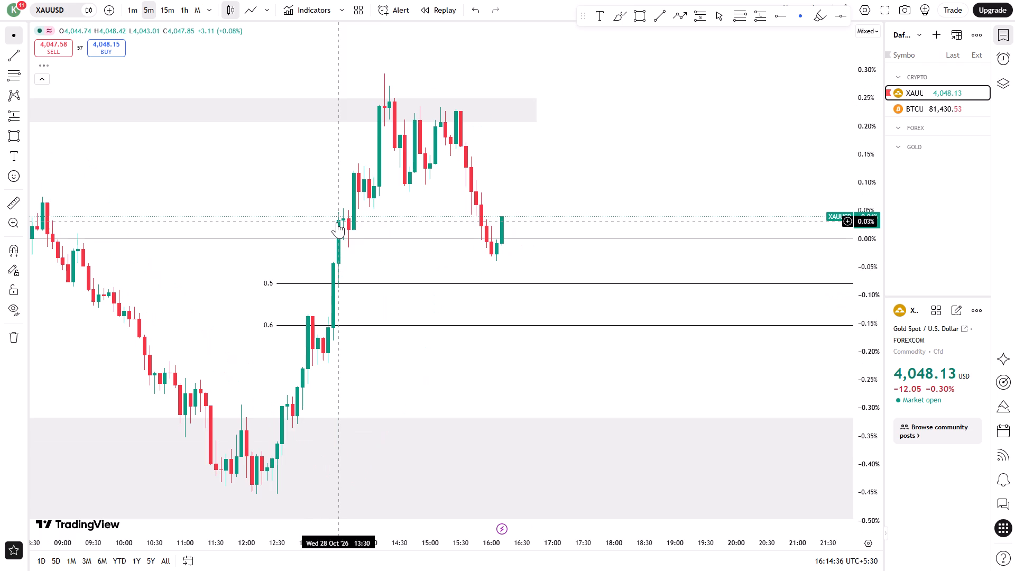
drag(387, 226, 334, 215)
drag(417, 450, 341, 426)
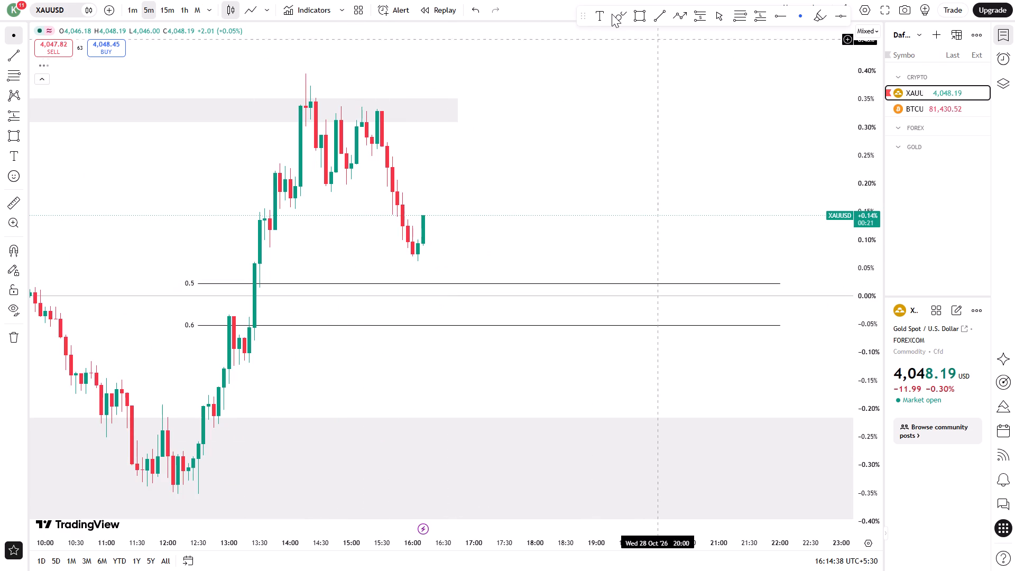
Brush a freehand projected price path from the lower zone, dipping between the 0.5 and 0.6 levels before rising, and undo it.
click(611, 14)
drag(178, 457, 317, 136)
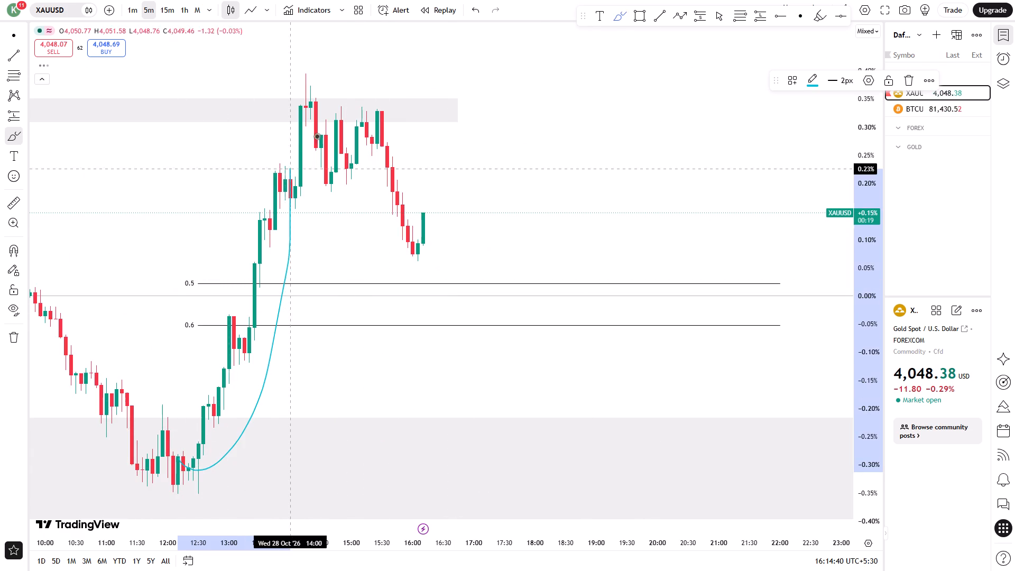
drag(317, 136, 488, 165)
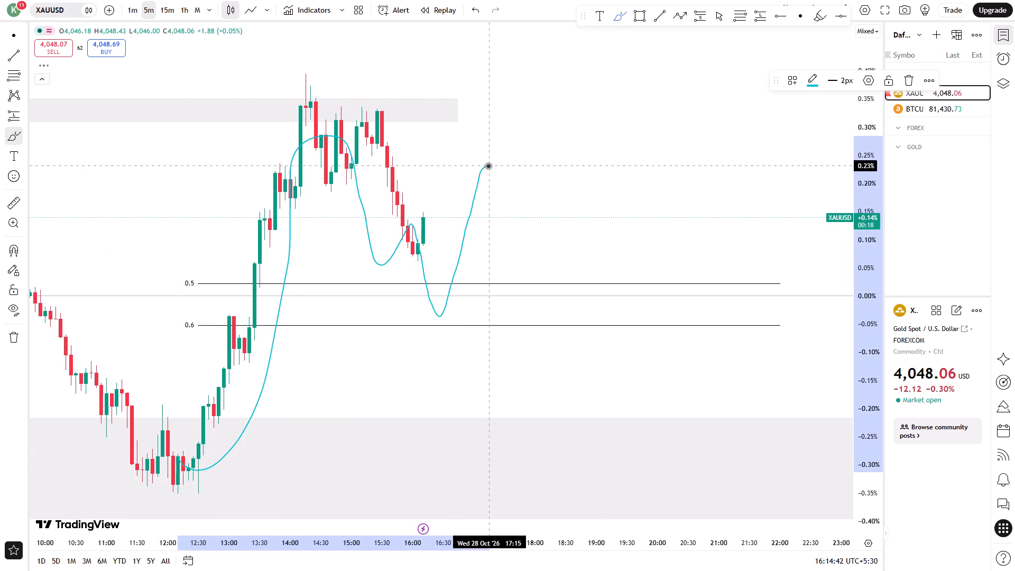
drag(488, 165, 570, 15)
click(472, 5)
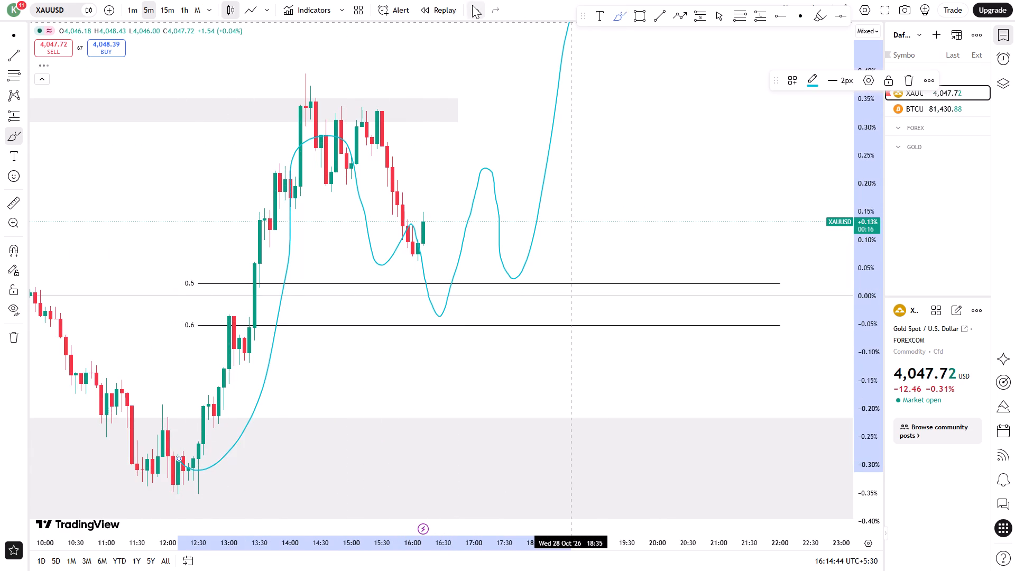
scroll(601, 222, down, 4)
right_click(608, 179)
Switch the chart to BTCUSD and hide the watchlist.
click(907, 100)
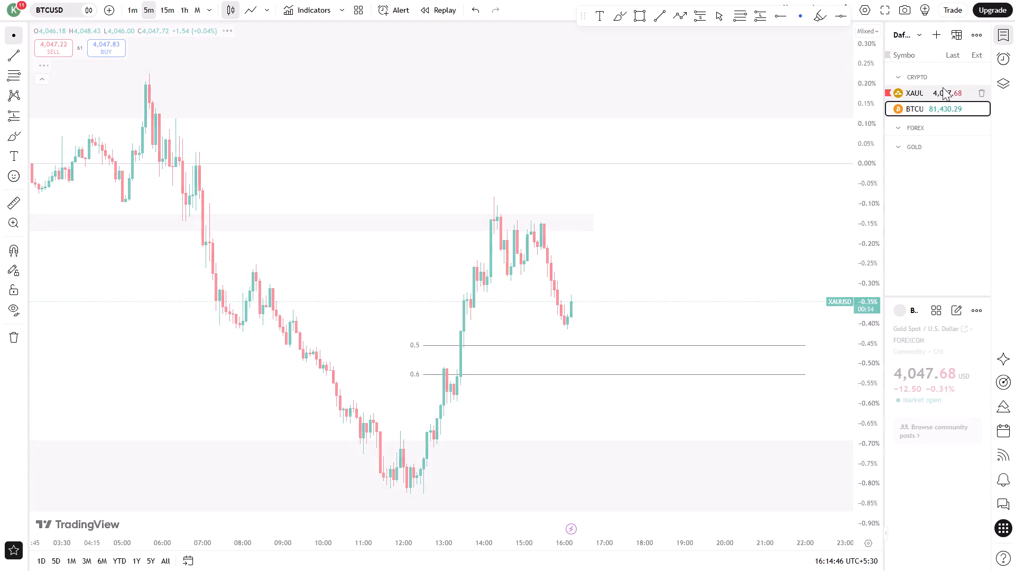
click(1001, 33)
scroll(562, 117, up, 4)
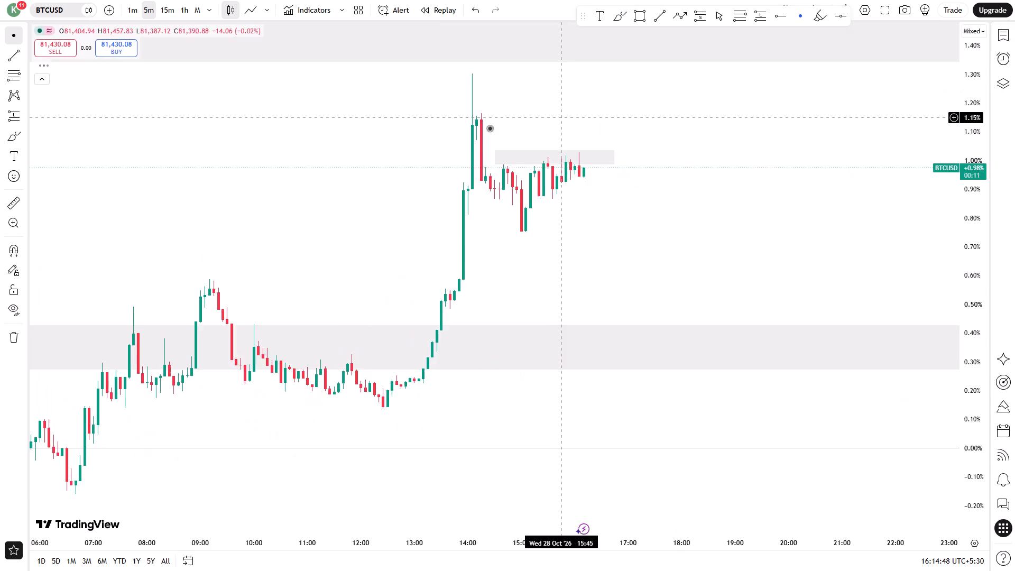
scroll(377, 143, down, 6)
Set BTCUSD to the 1-hour interval and review the moves since 19 October with the arrow cursor.
click(187, 12)
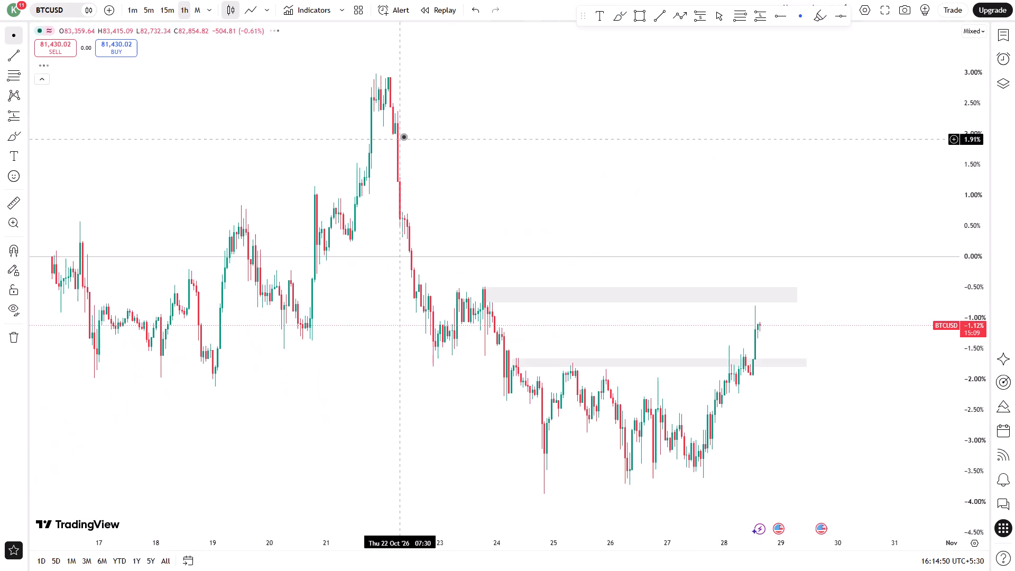
scroll(404, 137, up, 3)
click(718, 16)
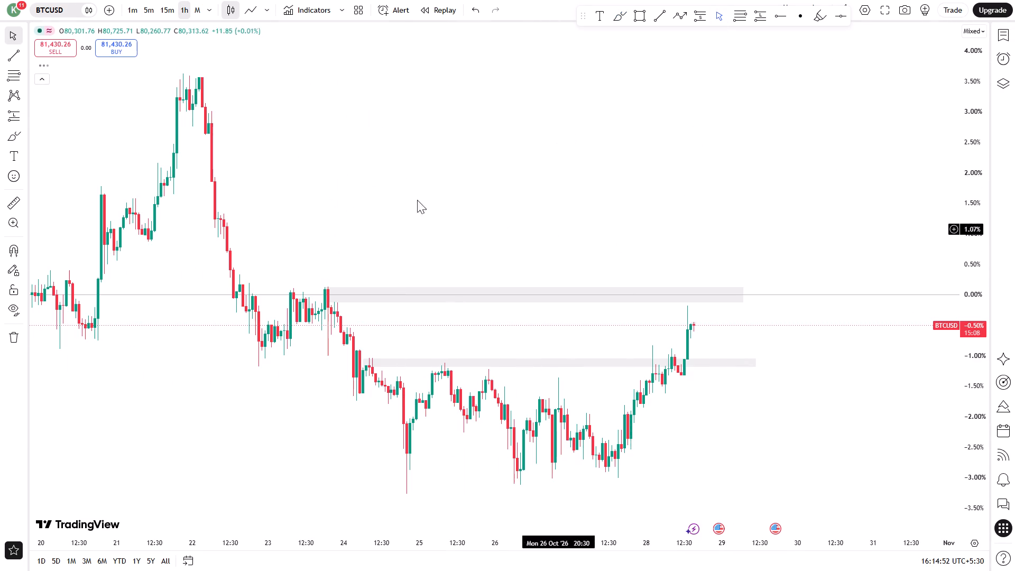
drag(452, 174, 510, 172)
scroll(505, 172, down, 1)
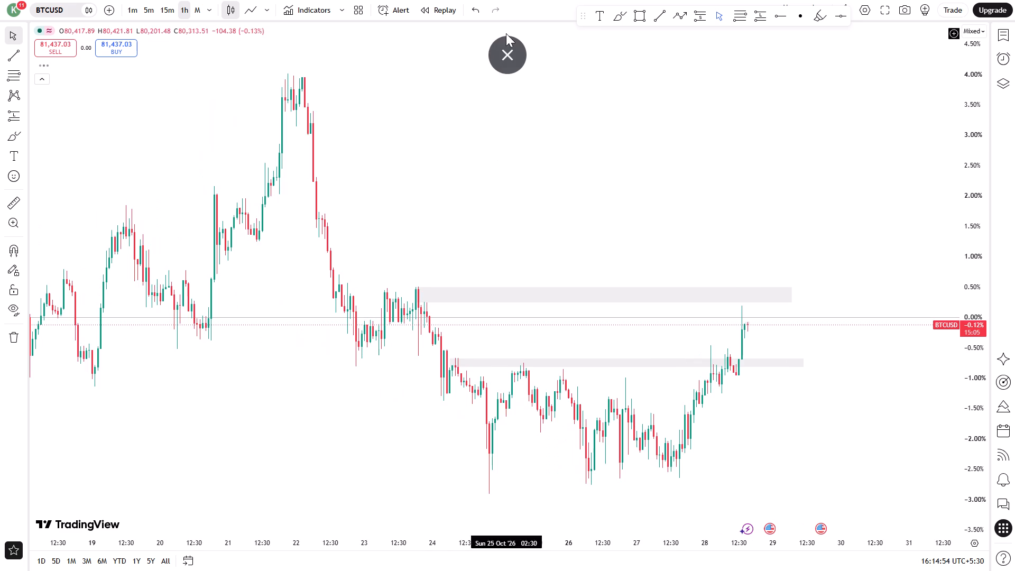
Leave full screen, close the chart's browser tab and reopen the TradingView home page in a new tab.
click(518, 39)
click(233, 11)
click(205, 15)
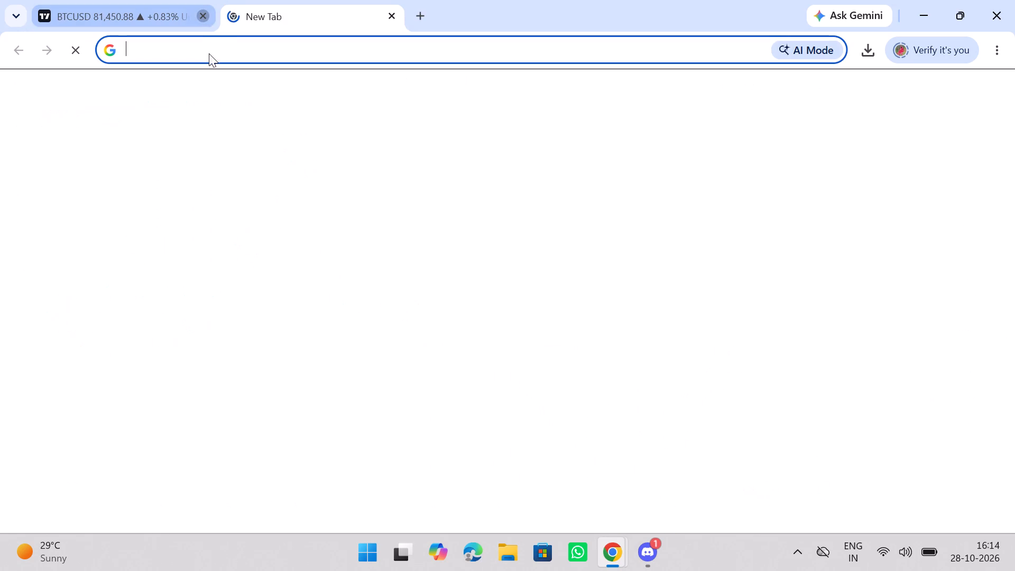
click(154, 475)
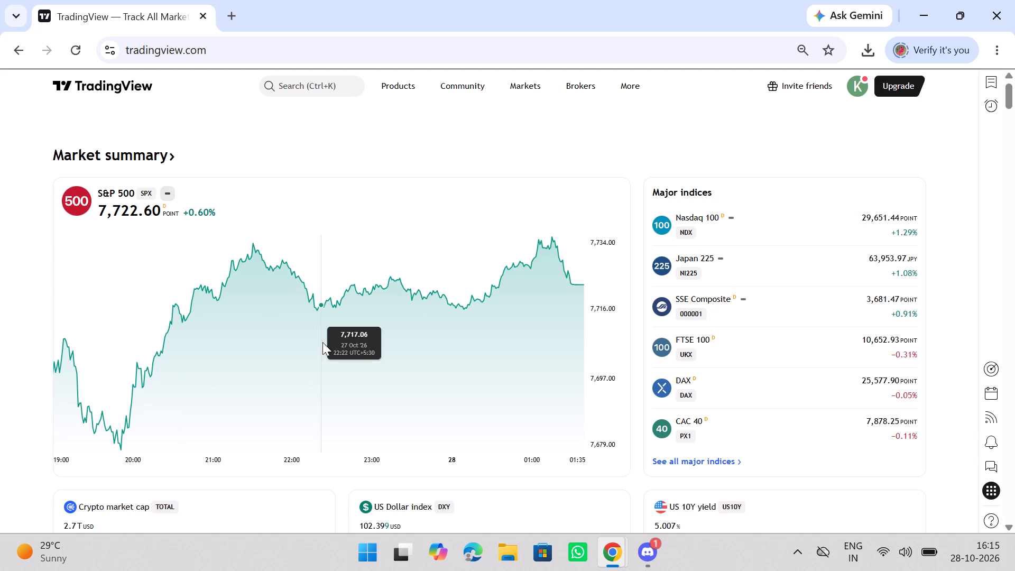
Show the watchlist on the TradingView home page and open the BTCUSD chart from it.
click(995, 73)
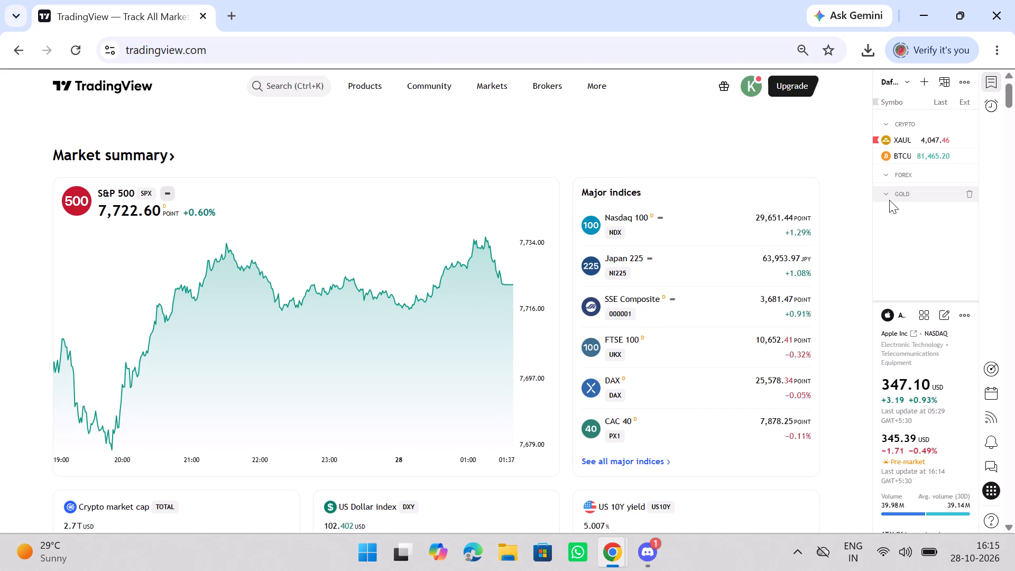
double_click(930, 156)
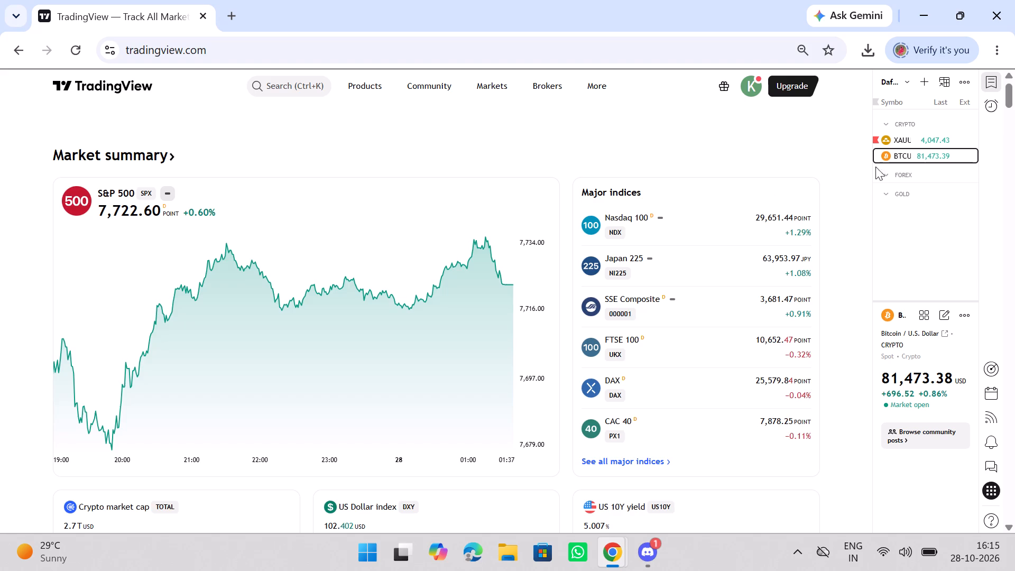
click(905, 154)
click(786, 327)
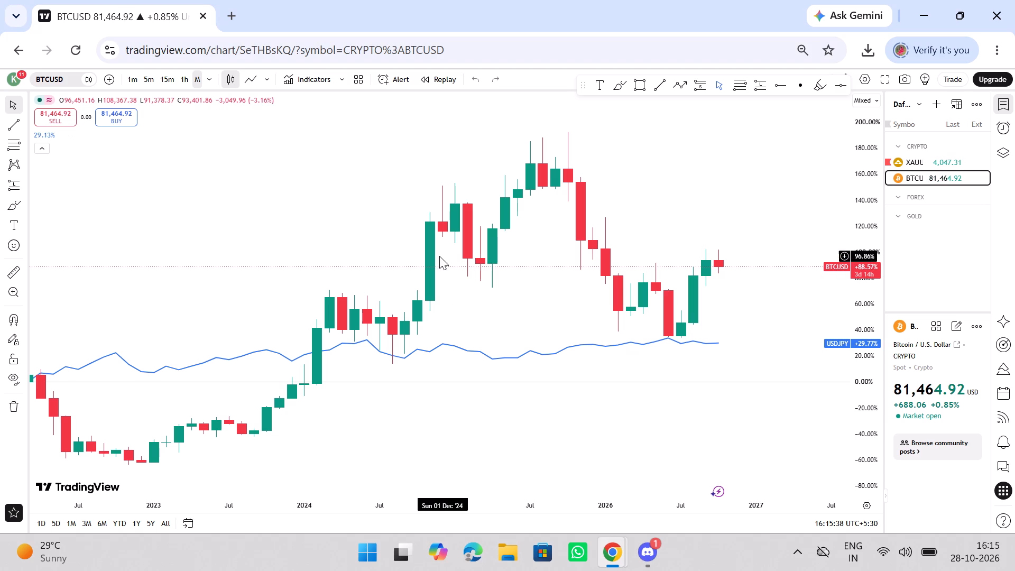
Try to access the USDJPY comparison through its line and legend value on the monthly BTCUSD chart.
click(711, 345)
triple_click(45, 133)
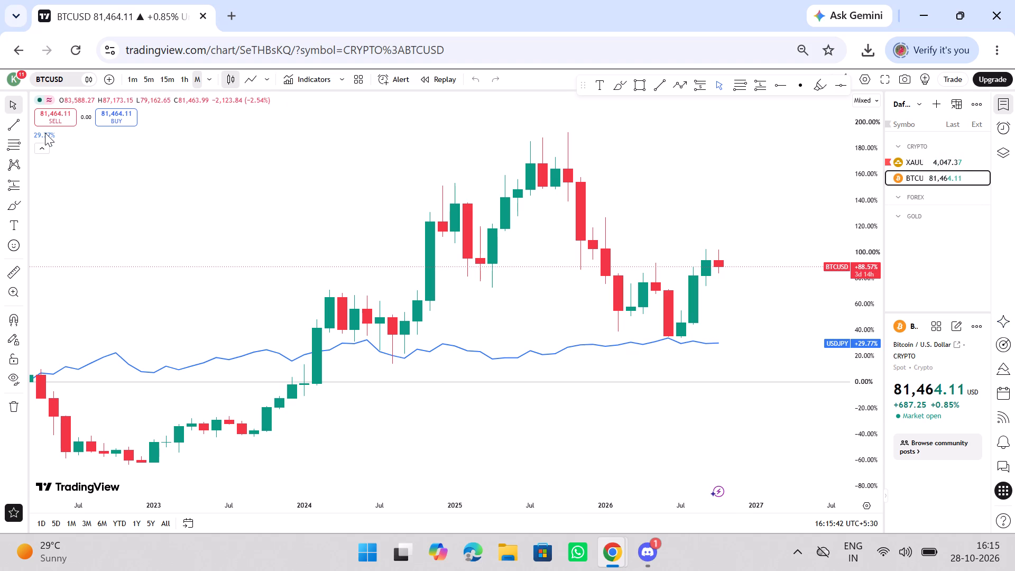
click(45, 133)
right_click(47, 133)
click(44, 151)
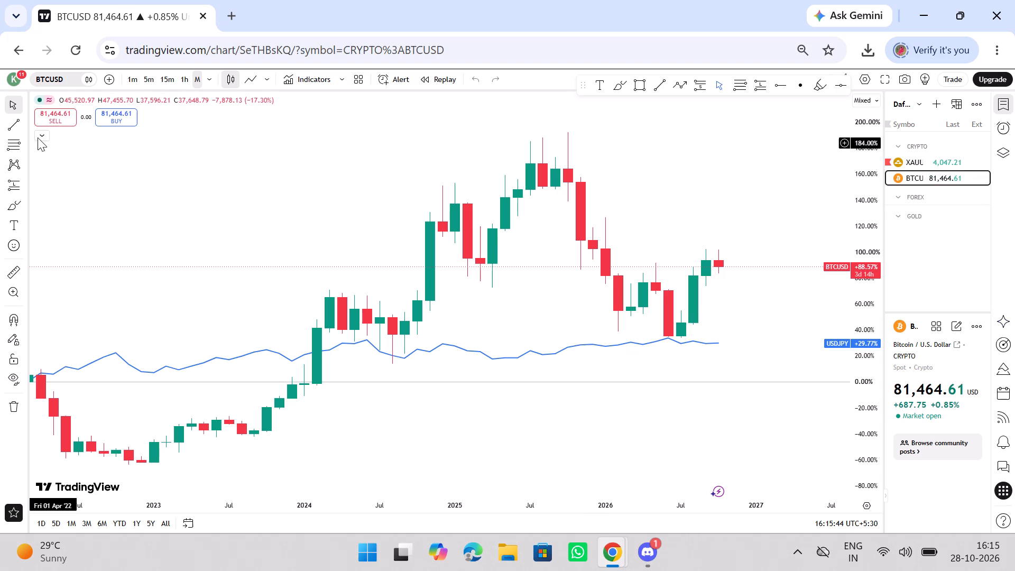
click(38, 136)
Set the BTCUSD chart interval to 1 hour.
scroll(335, 244, down, 4)
drag(465, 326, 286, 299)
click(186, 84)
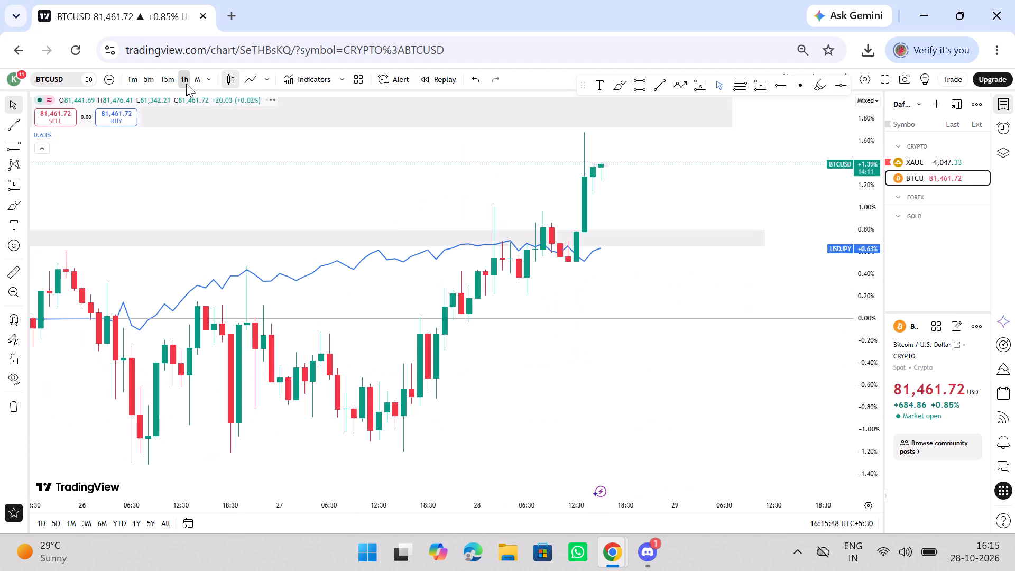
Remove the 1-month interval from the favourite chart intervals.
click(209, 75)
scroll(270, 374, down, 2)
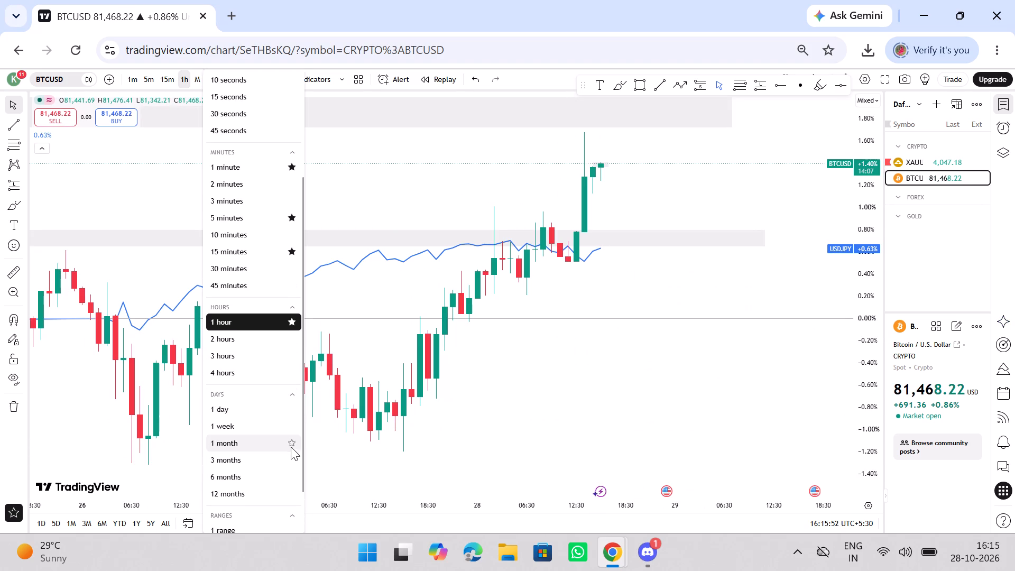
double_click(291, 440)
scroll(364, 330, up, 4)
click(468, 302)
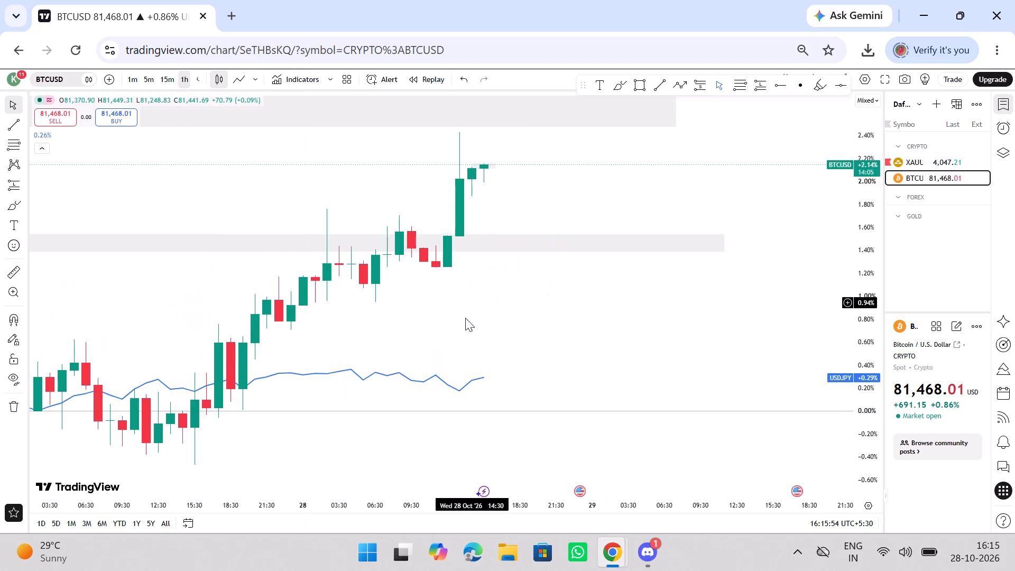
Change the USDJPY comparison line's colour to black in its style settings.
click(481, 376)
double_click(482, 378)
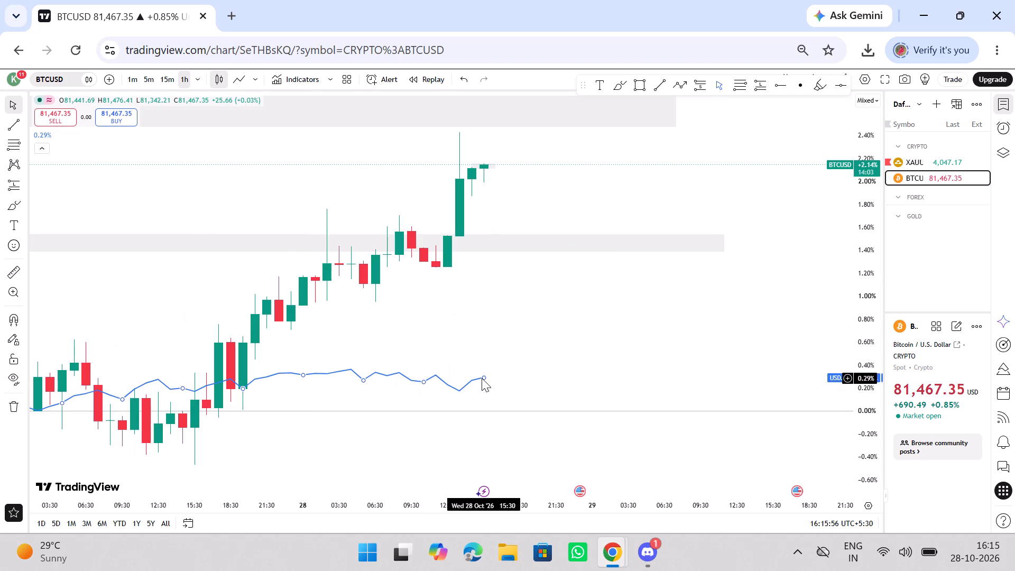
click(482, 378)
click(482, 378)
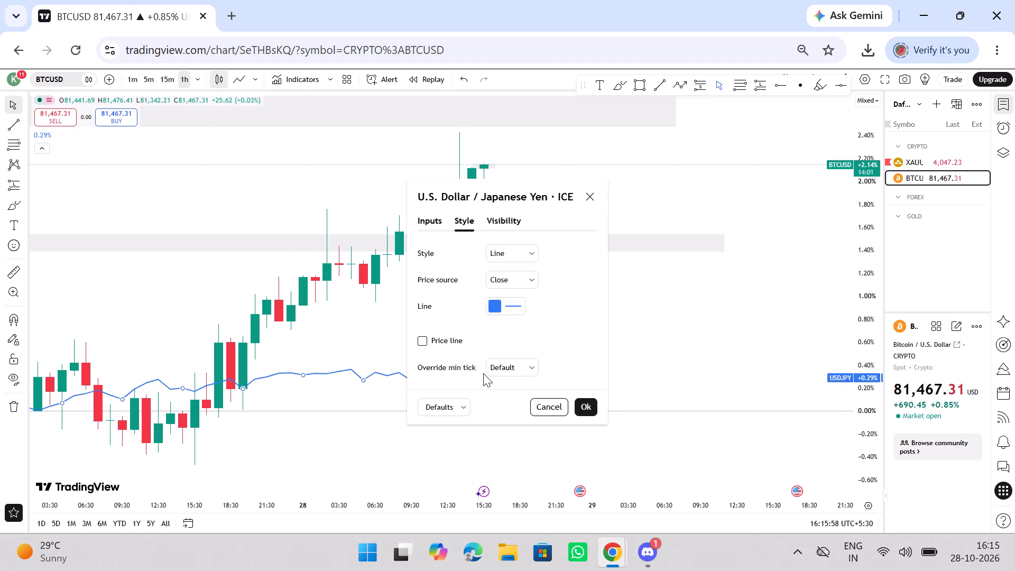
click(427, 227)
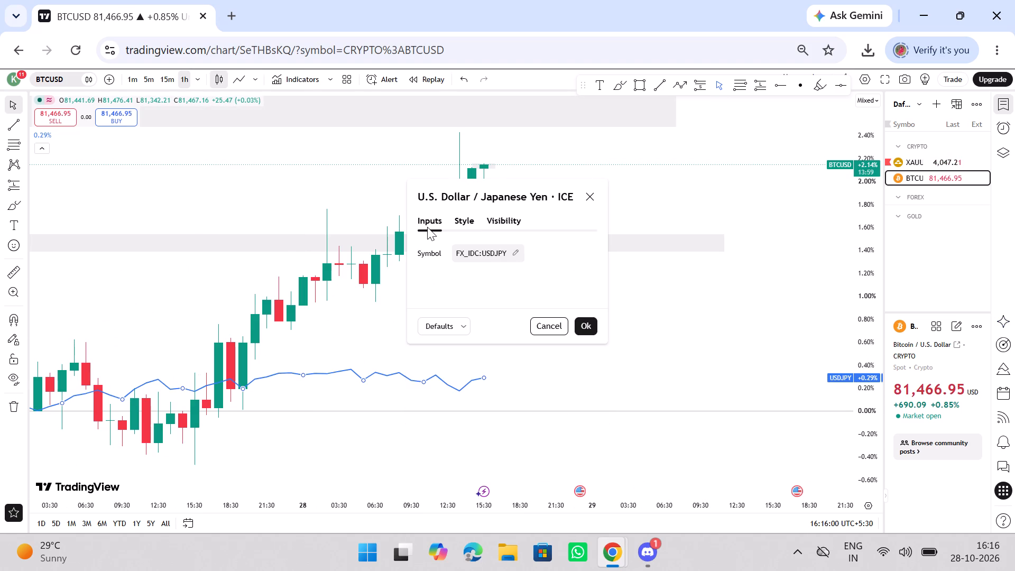
click(475, 226)
click(464, 223)
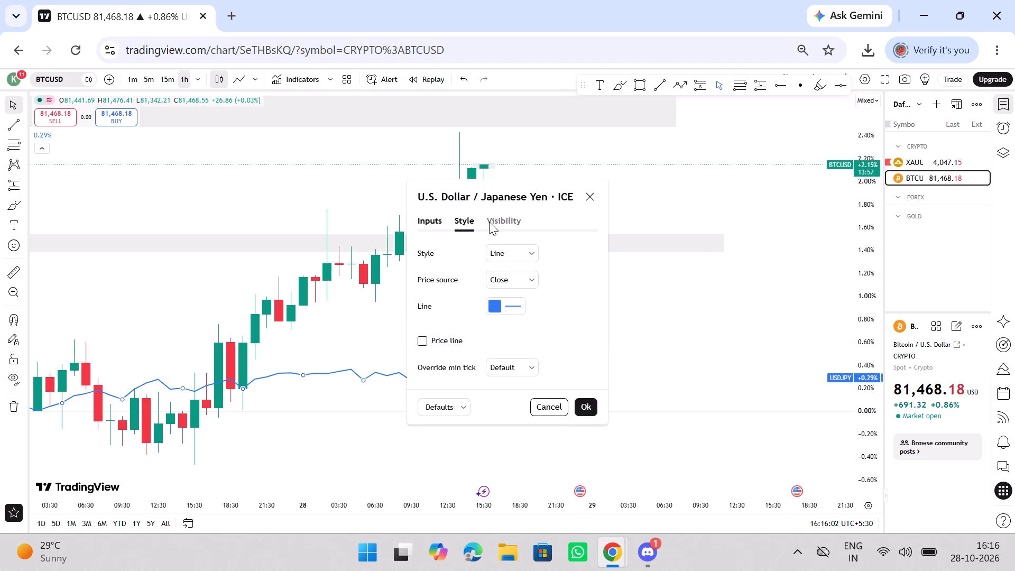
click(489, 222)
click(463, 220)
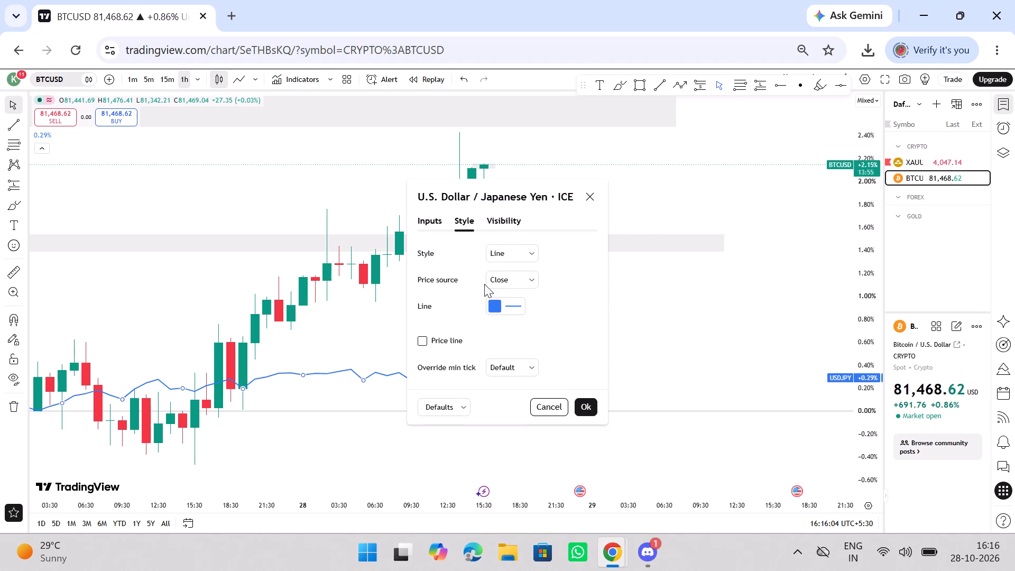
click(503, 306)
click(501, 317)
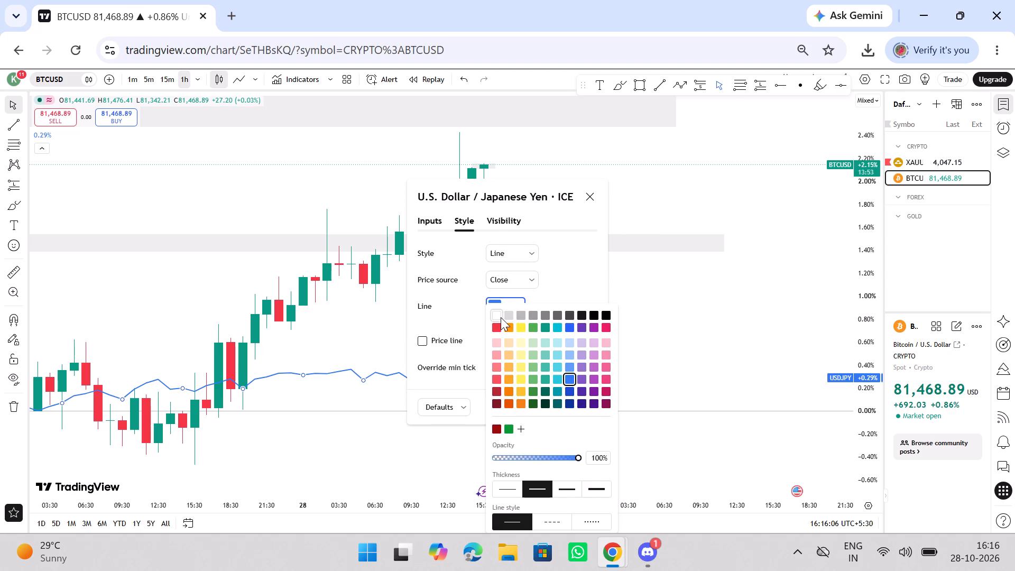
click(593, 311)
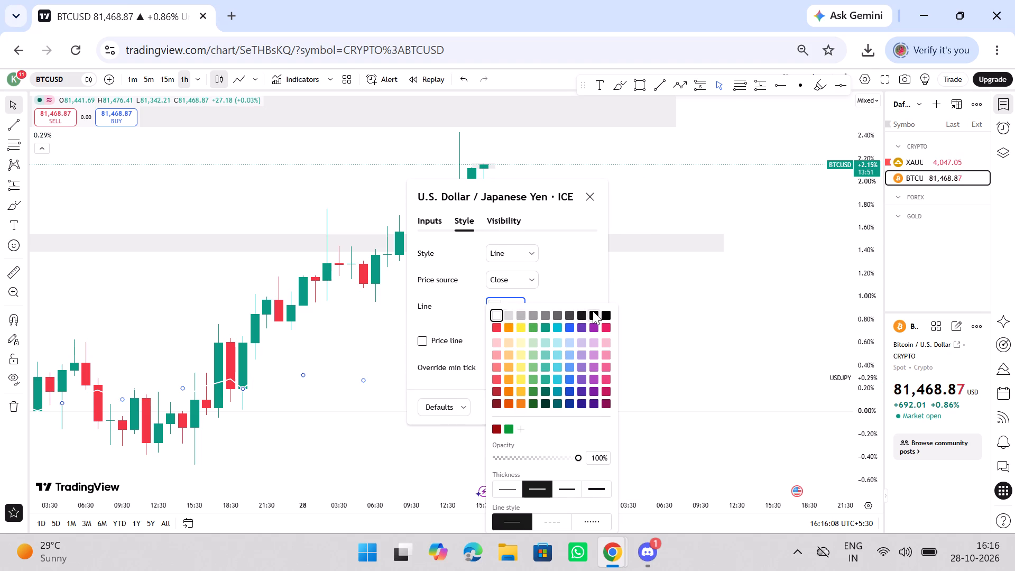
click(563, 271)
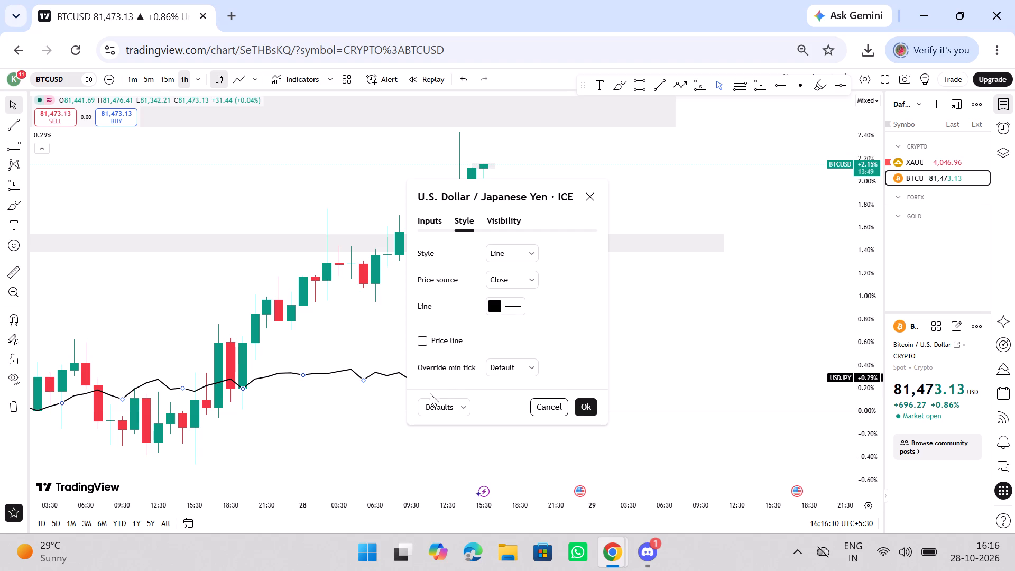
Close the USDJPY settings and remove the drawn price zones from the BTCUSD chart.
click(5, 408)
click(56, 407)
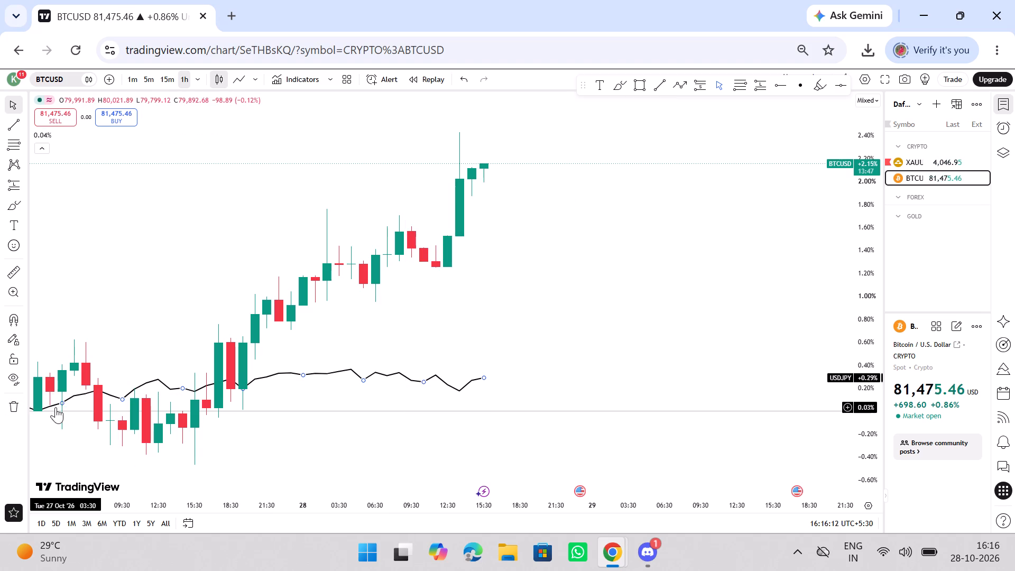
Remove the USDJPY comparison line from the BTCUSD chart.
click(17, 405)
click(59, 421)
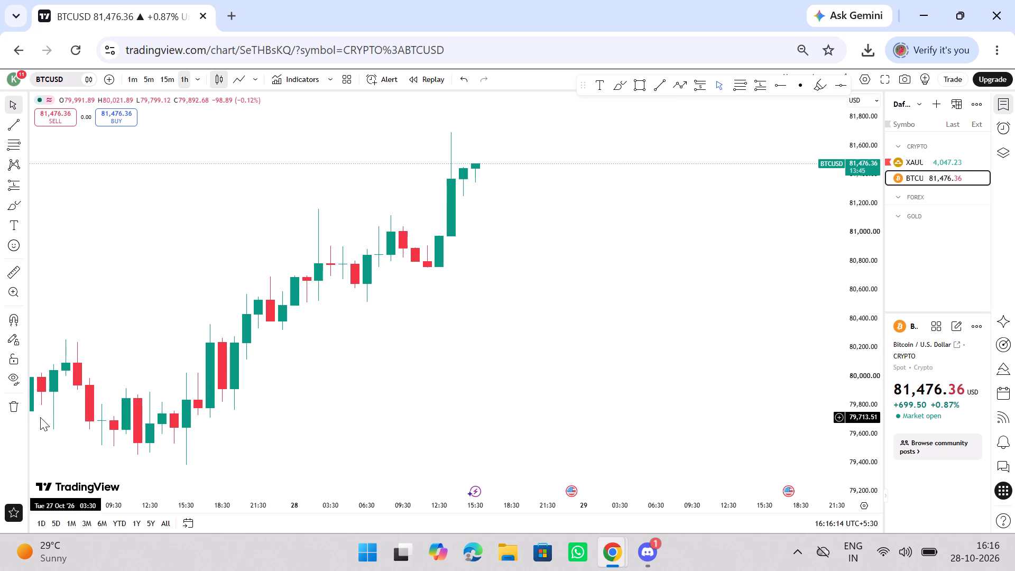
click(17, 409)
click(98, 425)
Put the chart in full screen and hide the watchlist to enlarge the BTCUSD chart area.
right_click(191, 252)
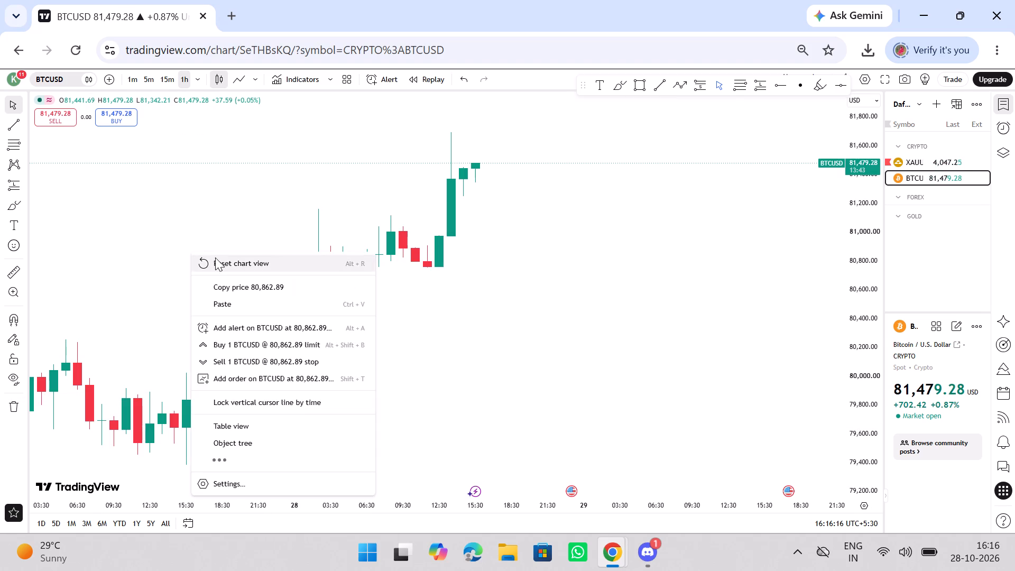
click(216, 258)
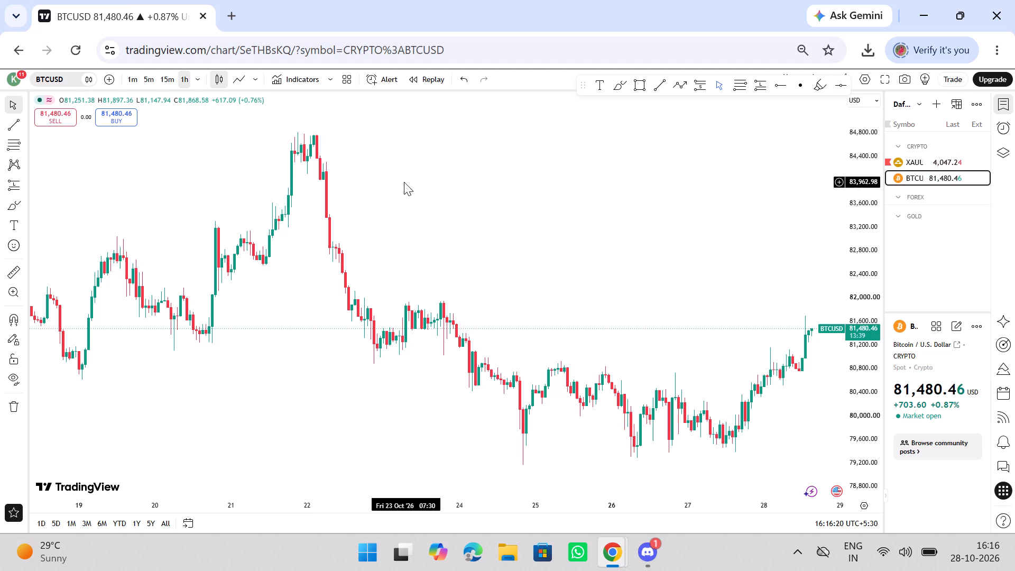
scroll(404, 182, up, 3)
click(1009, 38)
click(1007, 408)
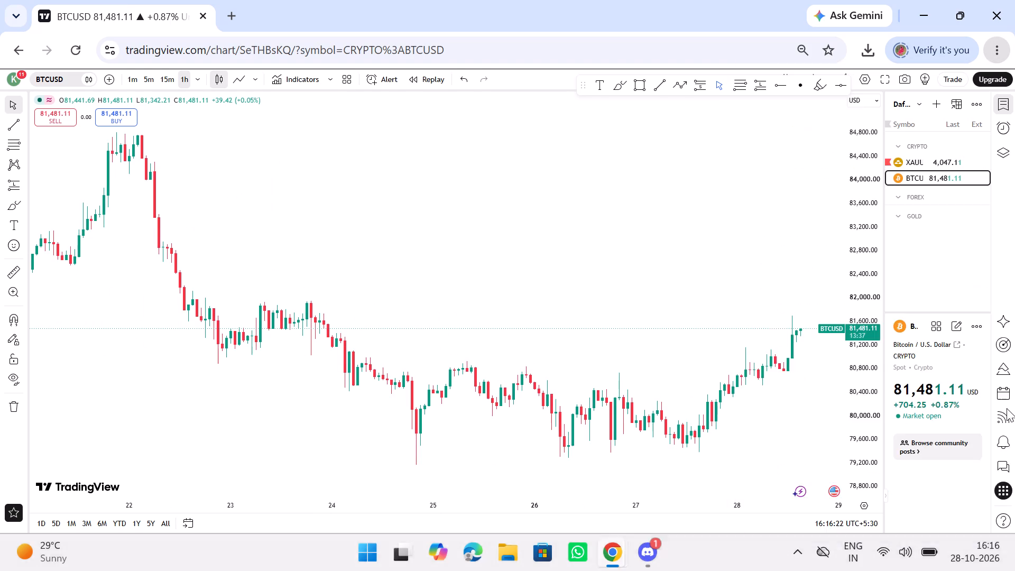
drag(774, 308, 584, 295)
scroll(579, 280, down, 3)
click(1014, 22)
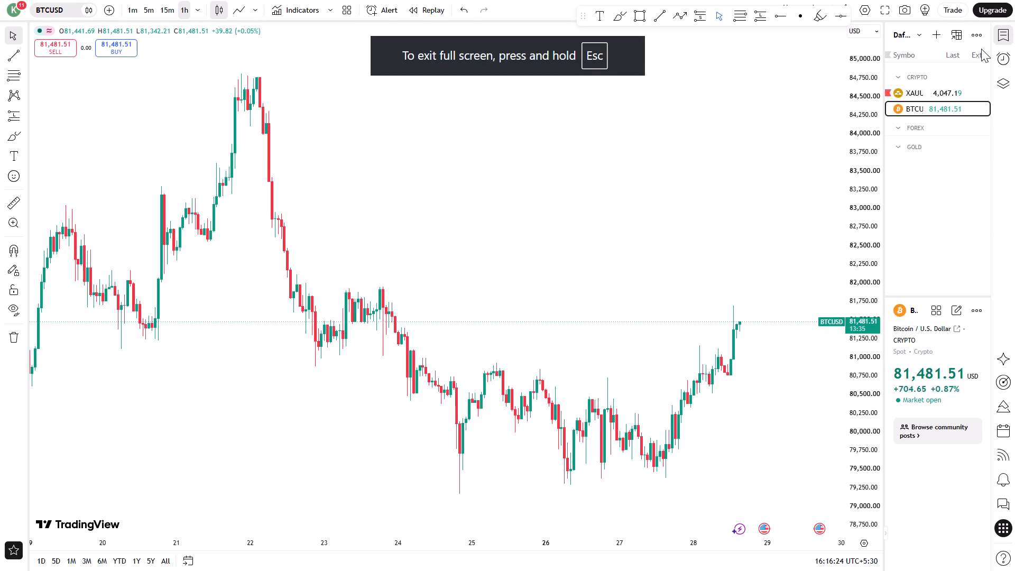
click(994, 46)
drag(513, 196, 446, 219)
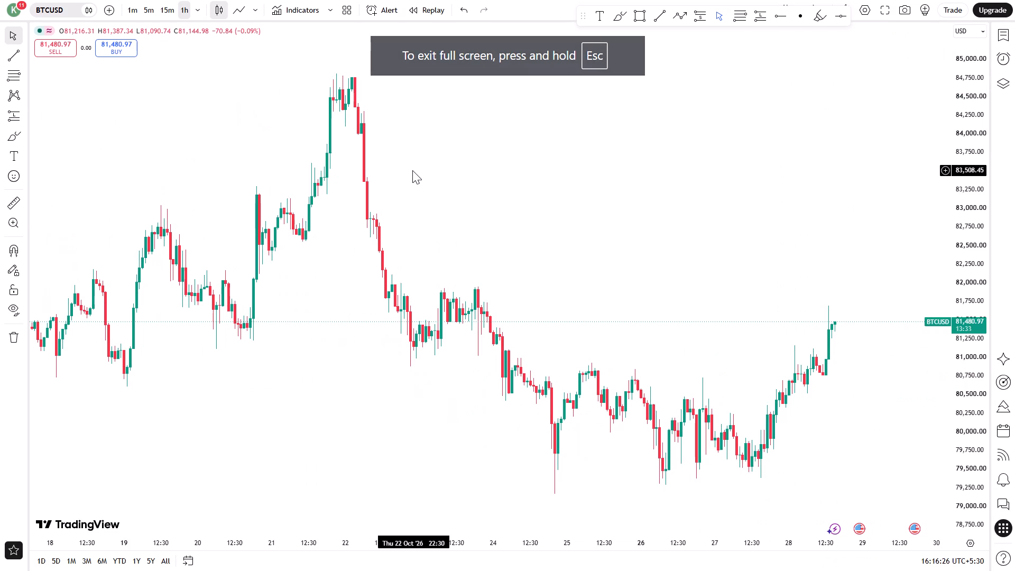
Examine BTCUSD price action on the 15-minute and 5-minute intervals, returning to the 1-hour interval.
click(167, 6)
click(150, 8)
click(183, 8)
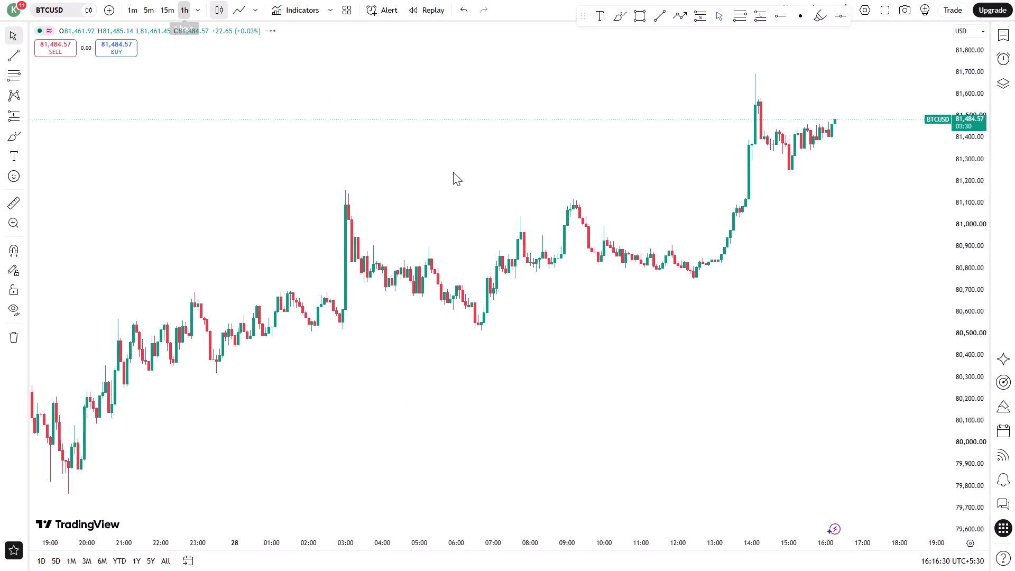
scroll(584, 216, up, 4)
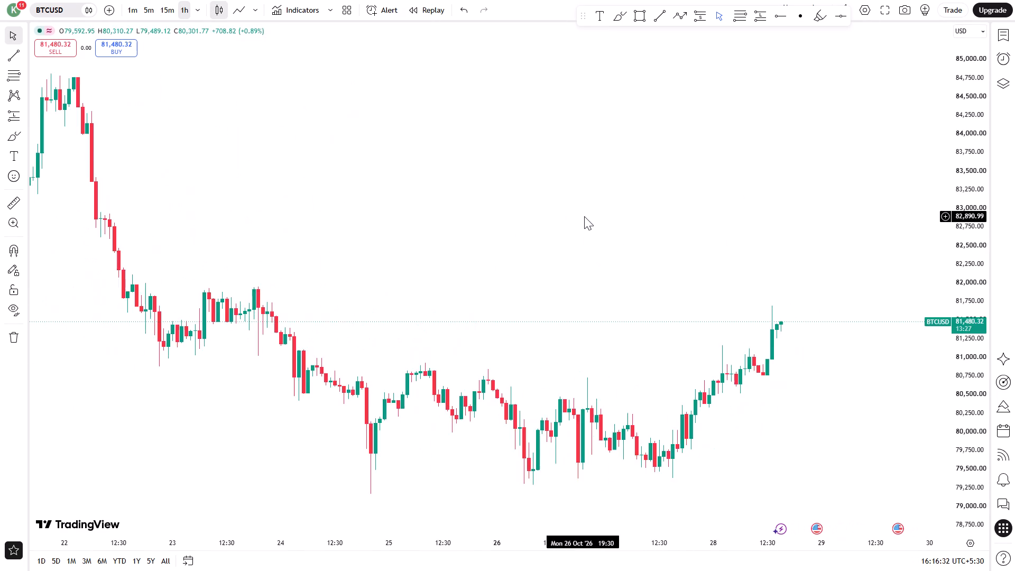
drag(585, 217, 398, 191)
click(634, 16)
scroll(389, 179, down, 1)
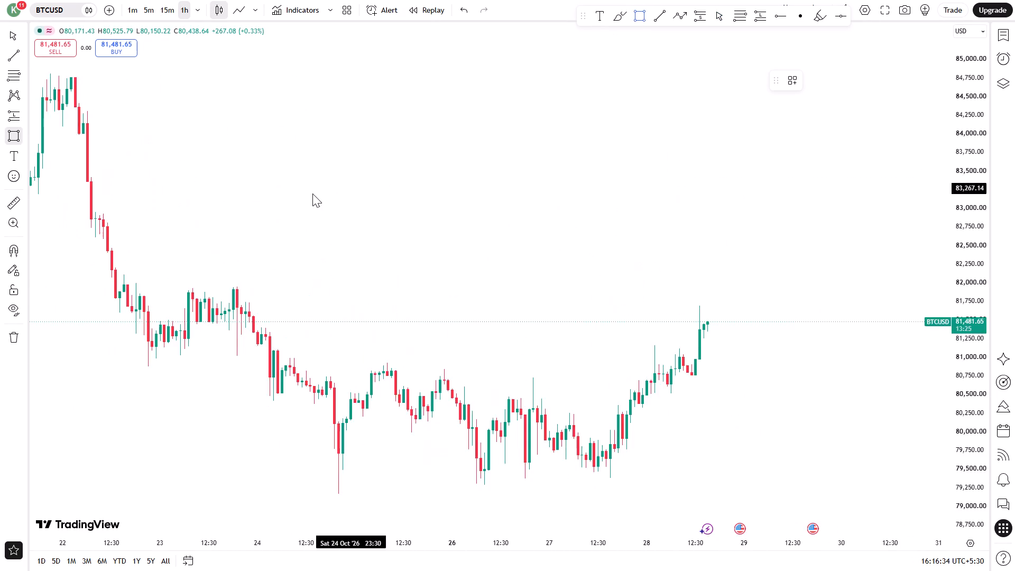
scroll(312, 192, up, 2)
right_click(313, 185)
click(173, 12)
scroll(309, 91, down, 1)
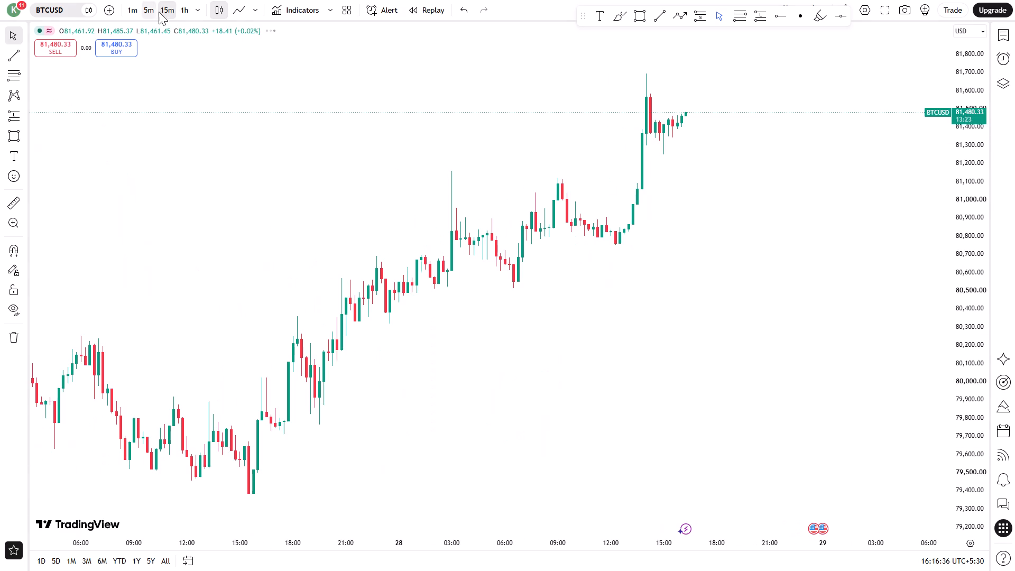
click(197, 10)
click(182, 10)
Draw a rectangle zone at the 23 October swing high on the 1-hour chart, from about 81,960 down to 81,756.
drag(162, 118, 623, 207)
scroll(490, 200, up, 7)
drag(504, 180, 486, 186)
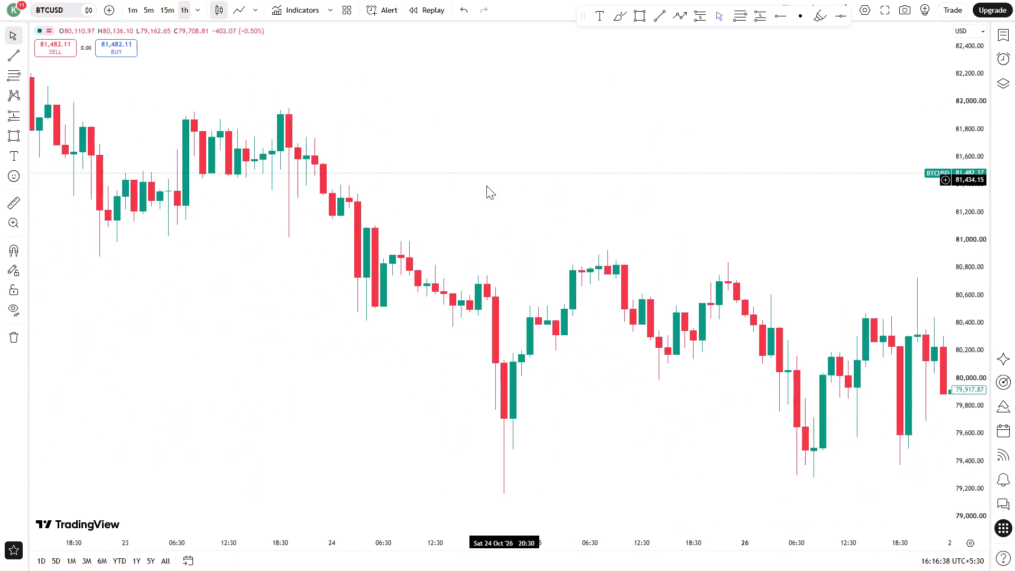
drag(486, 186, 406, 186)
click(641, 15)
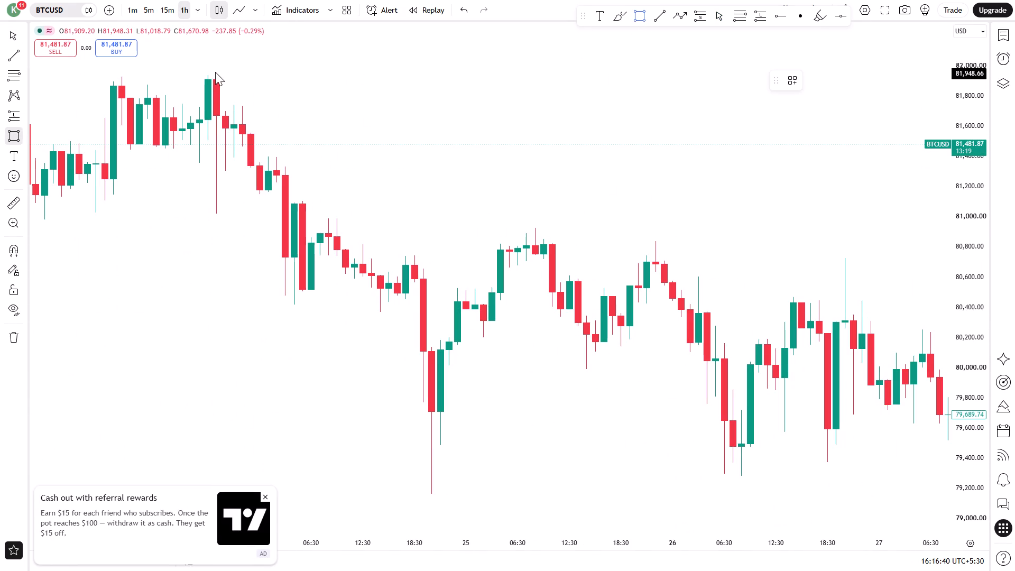
click(215, 71)
click(211, 103)
right_click(294, 88)
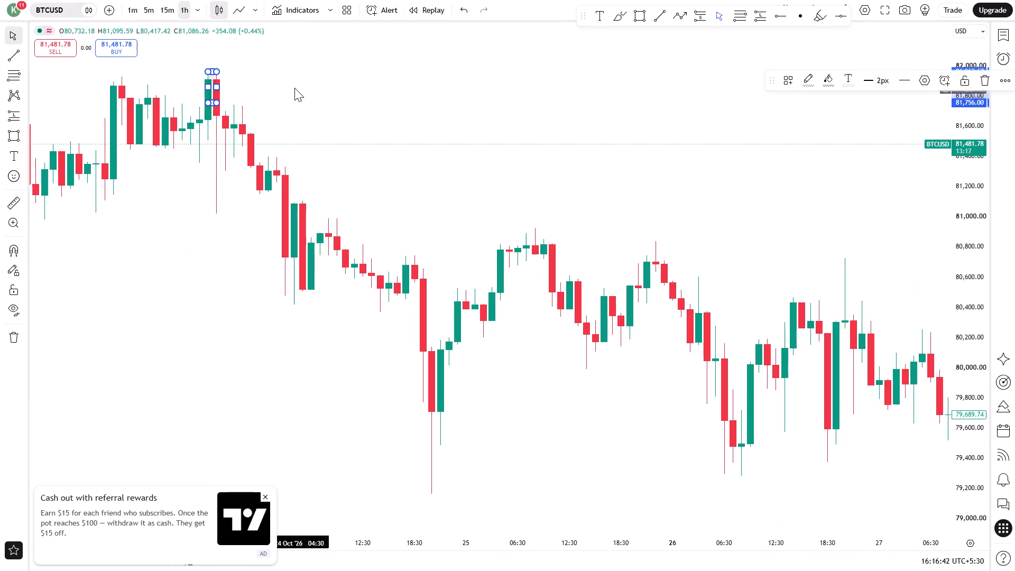
click(294, 88)
Extend the swing-high rectangle zone forward in time, past the latest 28 October candle.
drag(208, 89, 1014, 209)
scroll(643, 230, down, 3)
drag(650, 215, 318, 226)
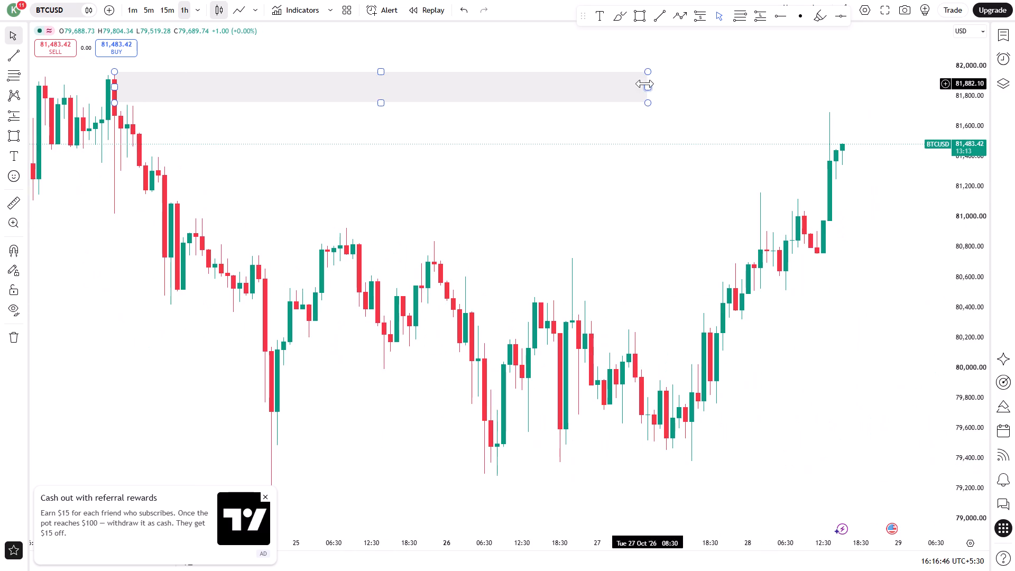
drag(645, 84, 885, 127)
click(592, 199)
drag(529, 194, 548, 194)
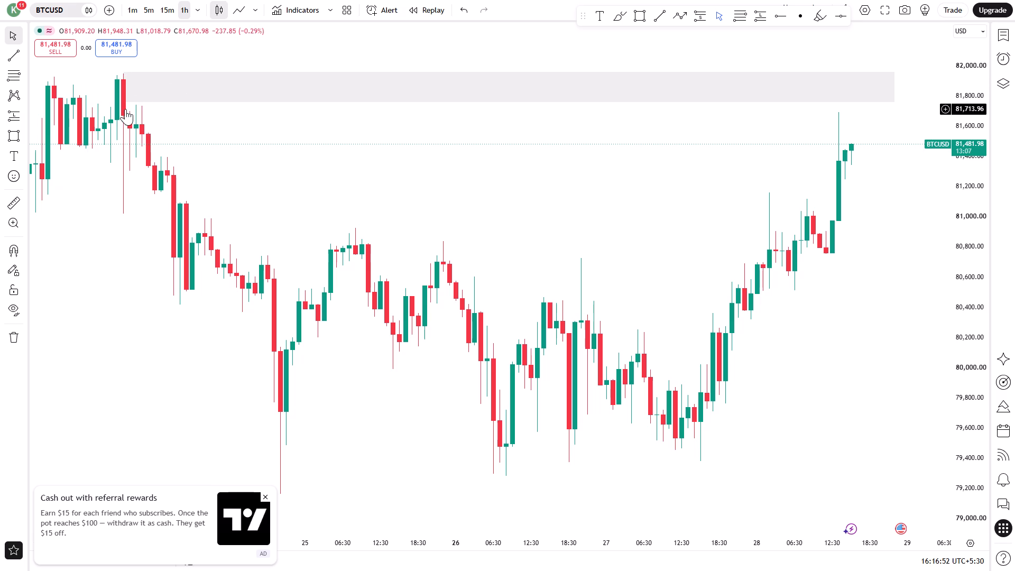
On the 15-minute interval, move the zone's starting edge slightly earlier to align with the 23 October swing-high candles.
double_click(178, 3)
scroll(230, 110, down, 2)
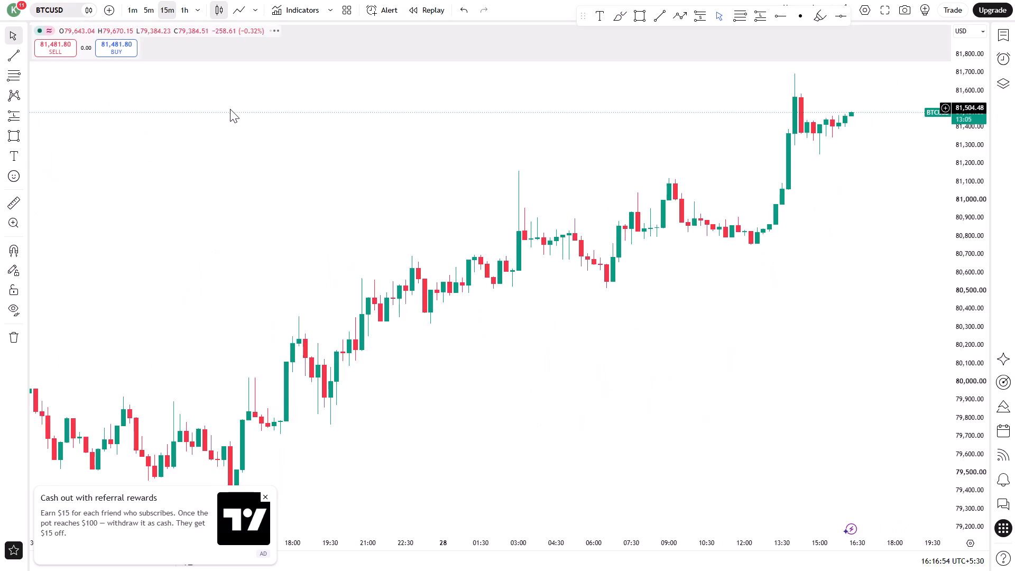
scroll(230, 109, down, 7)
drag(214, 170, 789, 211)
drag(312, 211, 853, 283)
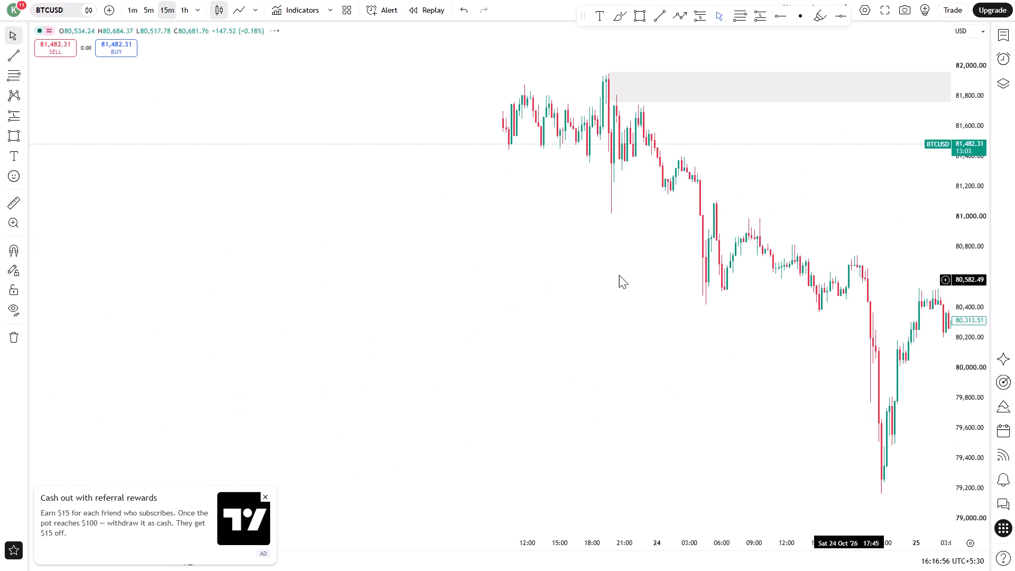
scroll(596, 276, up, 3)
scroll(585, 224, up, 4)
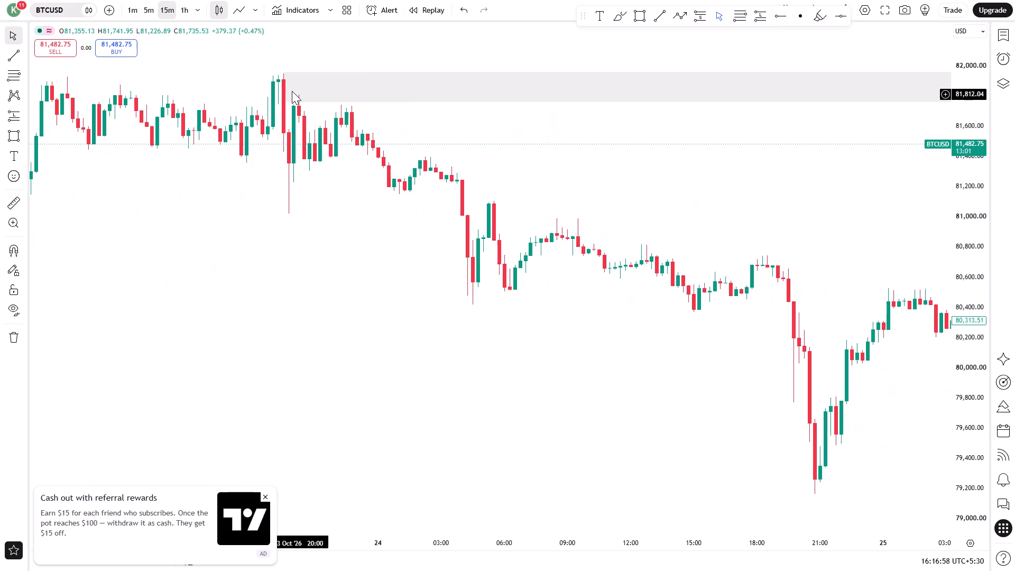
drag(281, 87, 274, 108)
click(273, 122)
drag(439, 107, 274, 120)
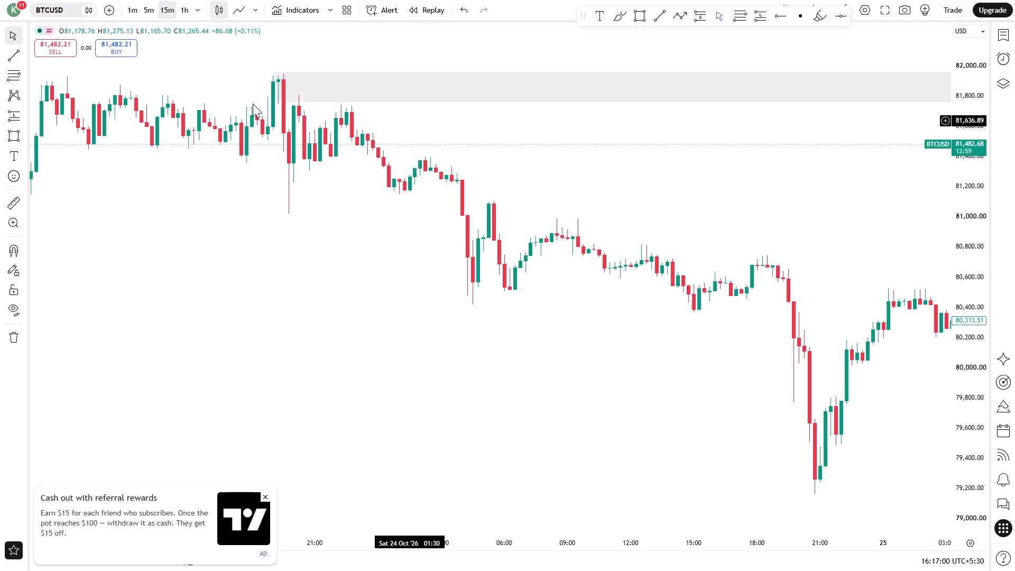
Return BTCUSD to the 1-hour interval with the default chart view and dismiss the referral rewards advert.
click(180, 16)
scroll(584, 282, up, 9)
right_click(646, 159)
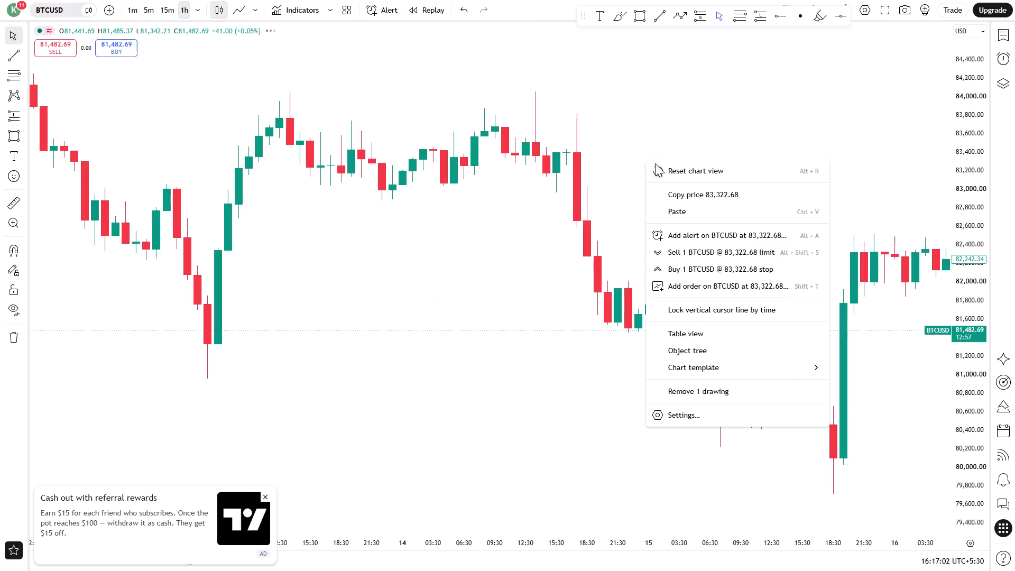
click(659, 167)
scroll(647, 276, up, 3)
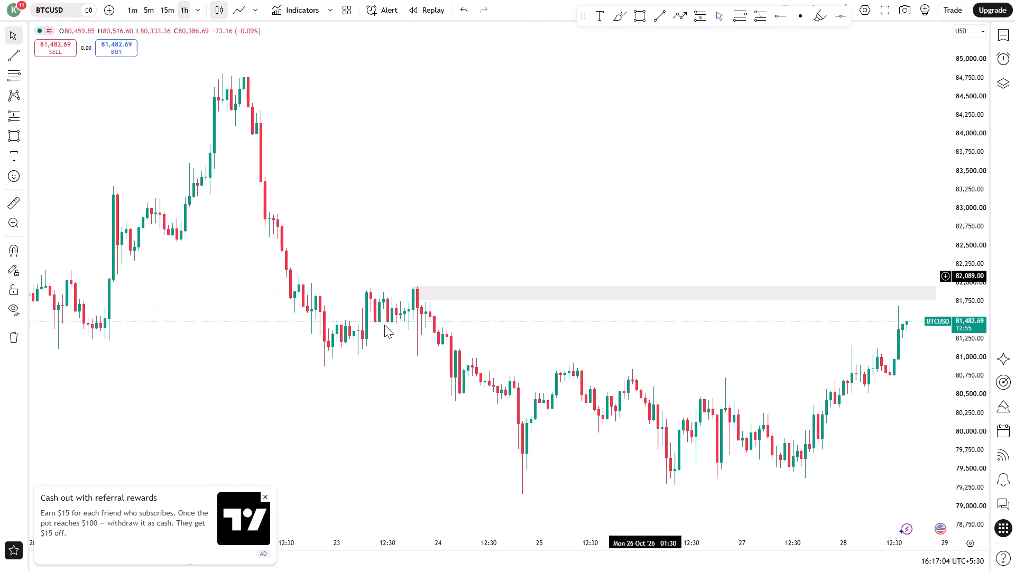
click(265, 494)
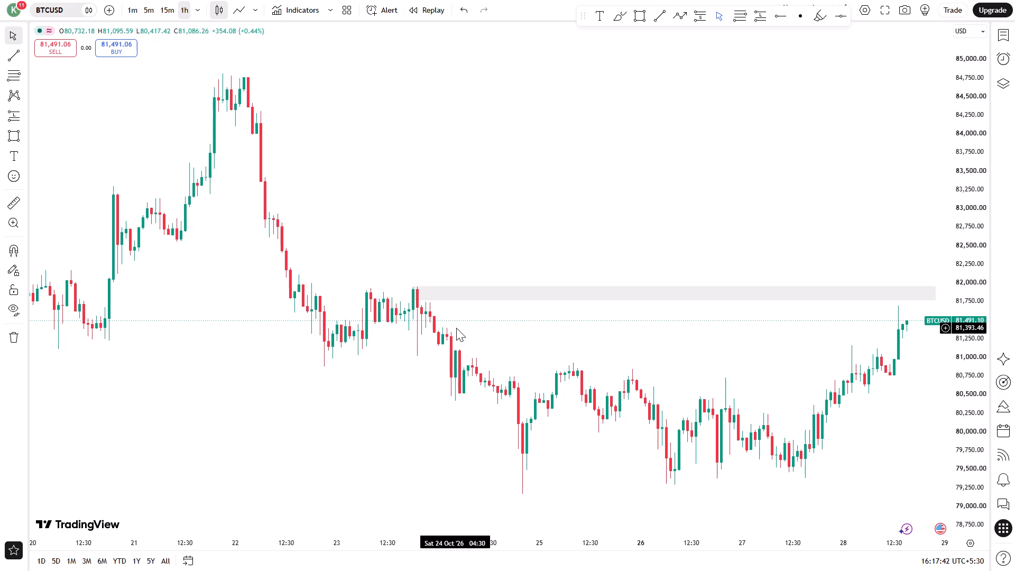
Examine the 1-hour BTCUSD price action before and after the marked swing-high zone.
scroll(587, 305, up, 3)
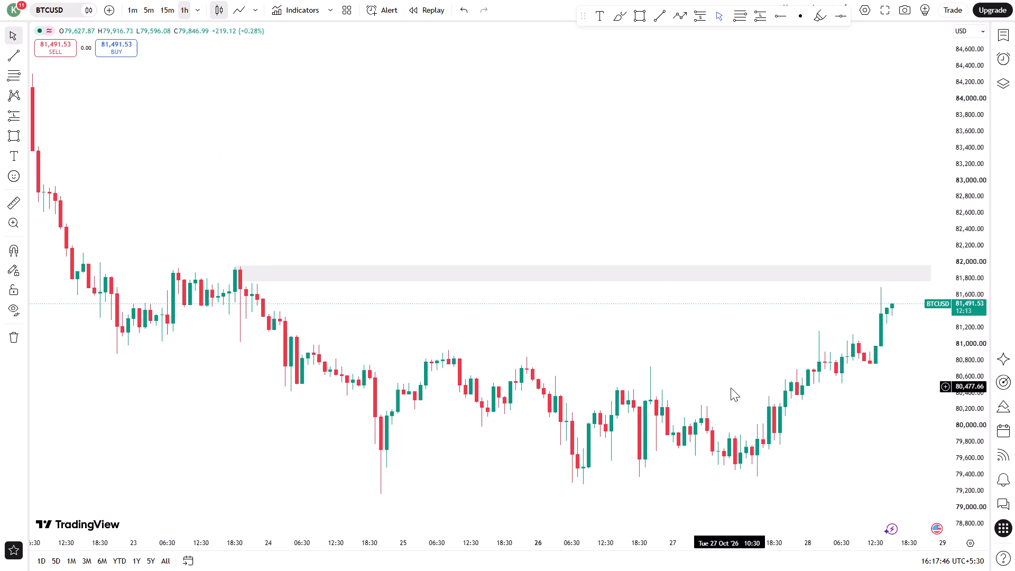
drag(729, 389, 477, 323)
scroll(457, 235, down, 7)
drag(546, 187, 659, 176)
scroll(688, 178, down, 2)
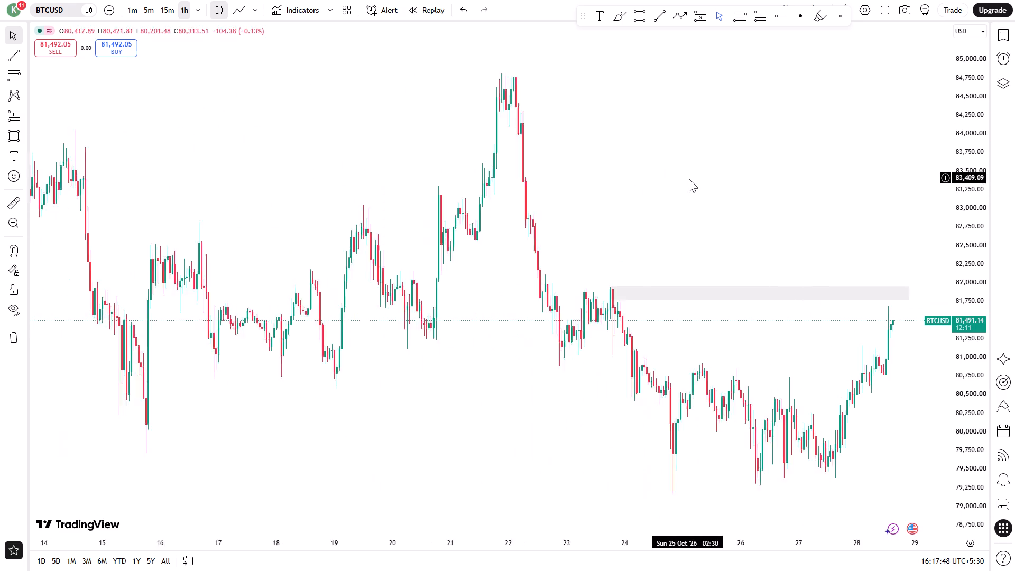
drag(711, 379, 567, 343)
scroll(512, 278, up, 2)
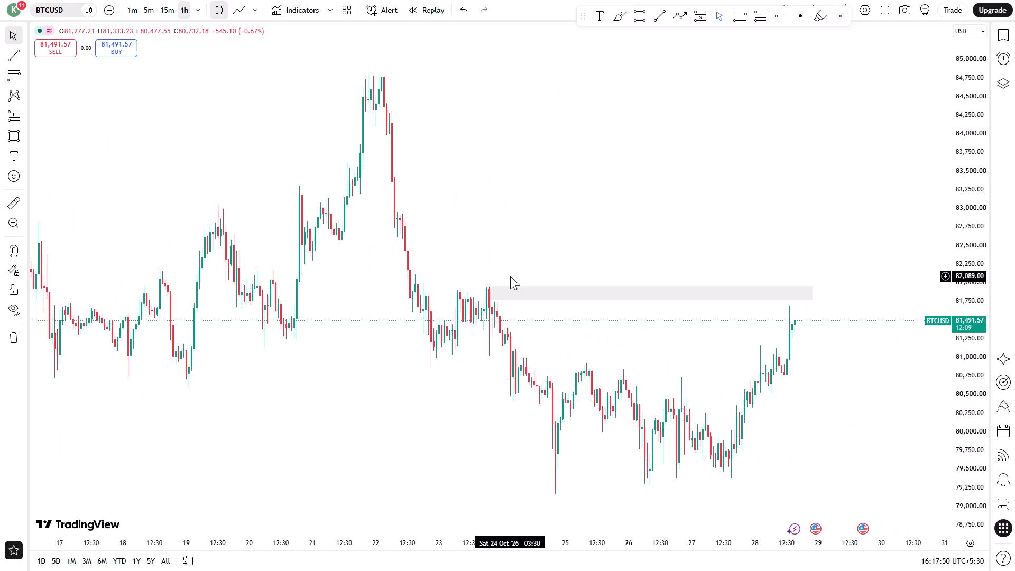
drag(456, 341, 589, 345)
scroll(590, 346, up, 2)
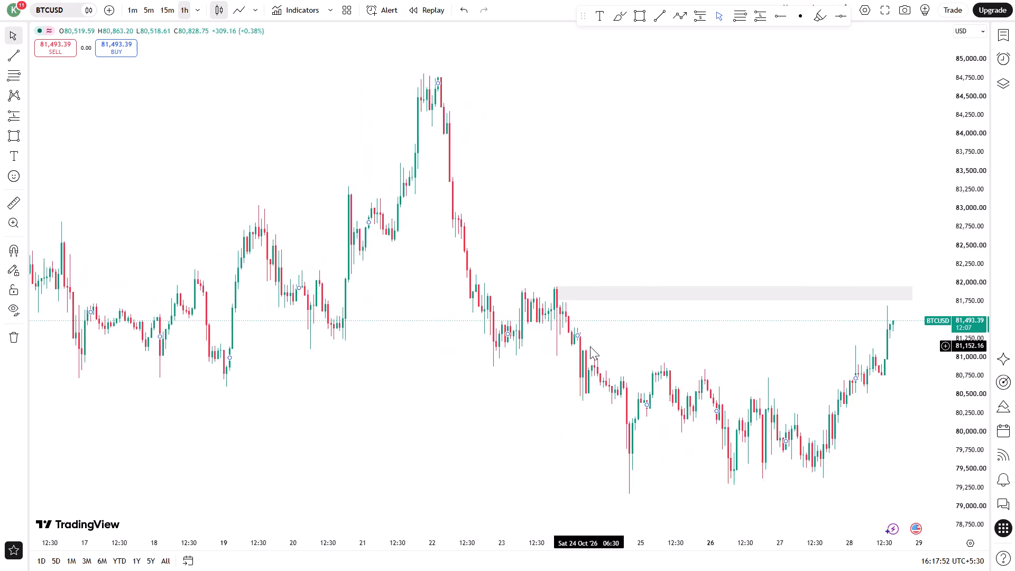
scroll(590, 346, up, 4)
Draw a rectangle zone between 80,810.18 and 80,922.28 at the 25 October highs, and stretch its start back to 24 October.
drag(634, 324, 354, 270)
drag(427, 217, 450, 214)
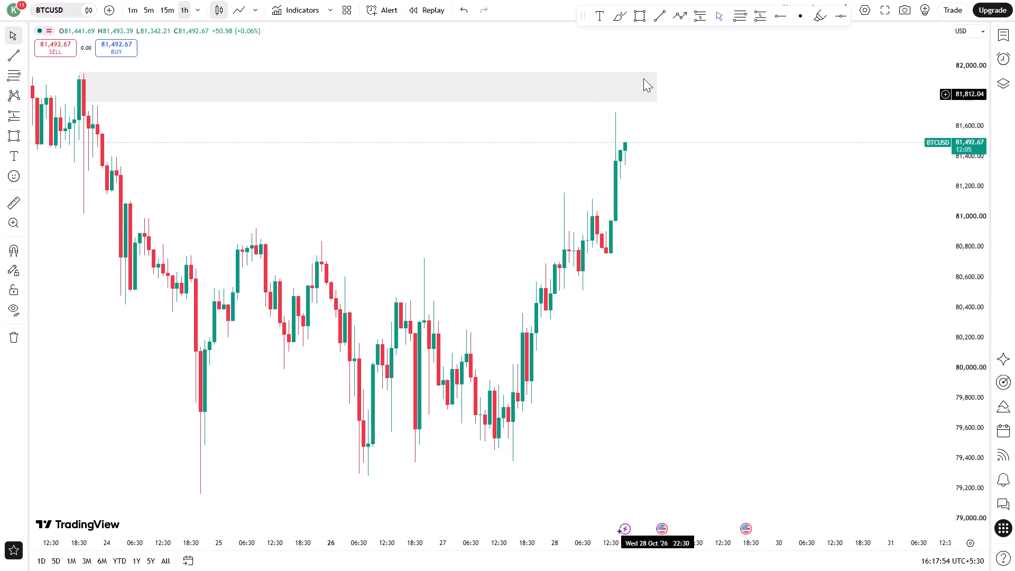
click(640, 16)
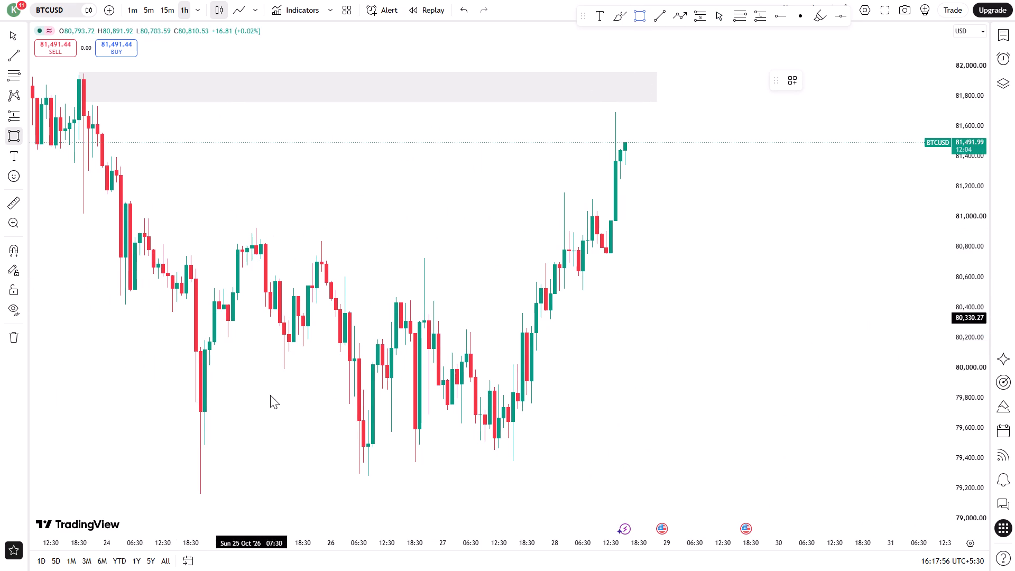
click(247, 245)
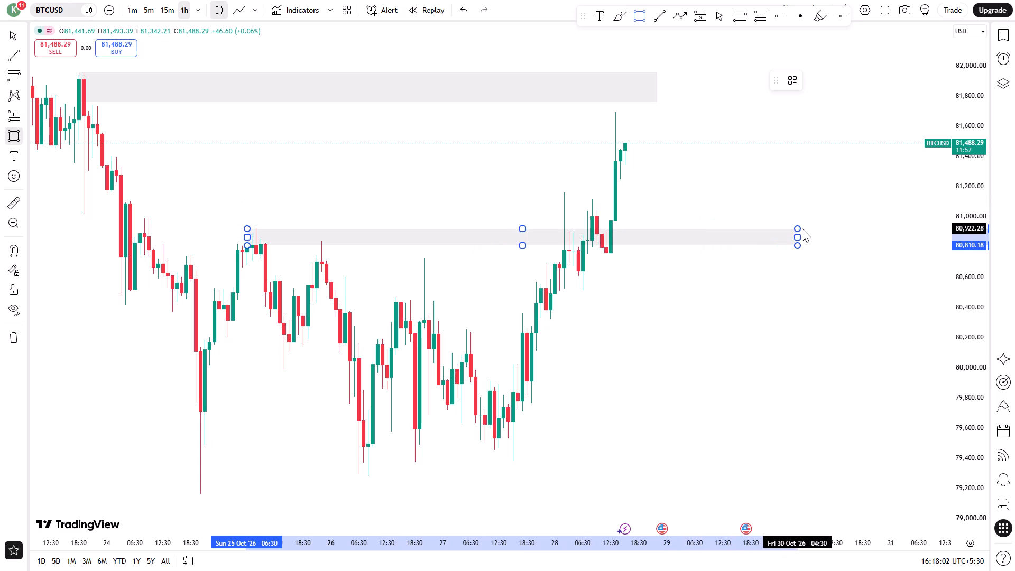
click(804, 228)
right_click(561, 156)
click(560, 154)
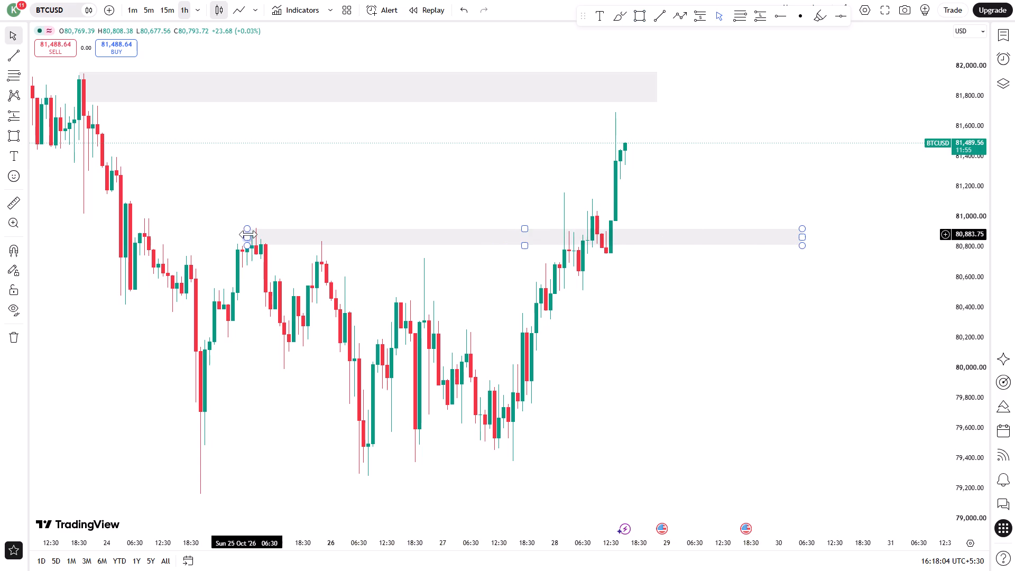
drag(248, 234, 141, 251)
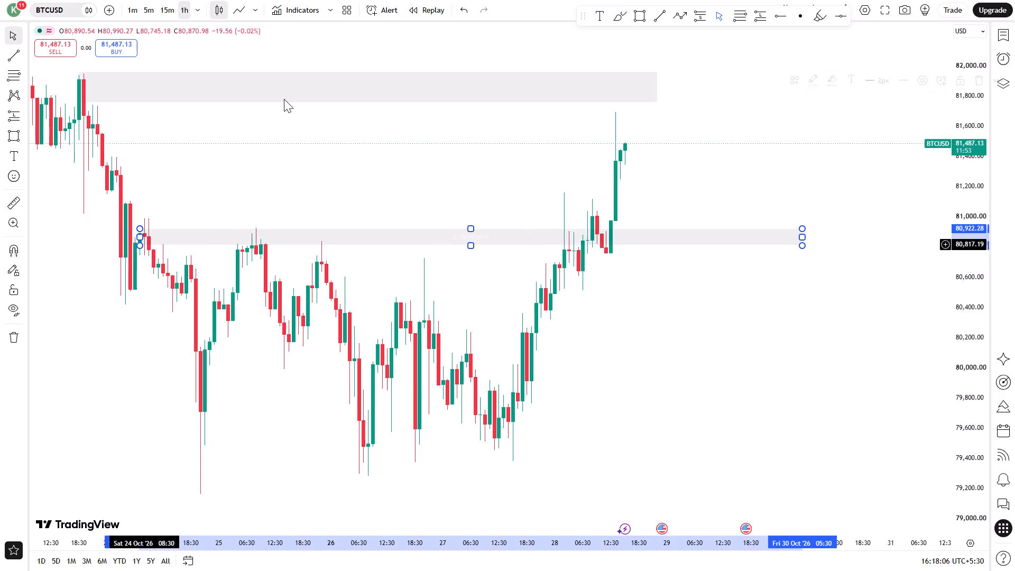
click(284, 99)
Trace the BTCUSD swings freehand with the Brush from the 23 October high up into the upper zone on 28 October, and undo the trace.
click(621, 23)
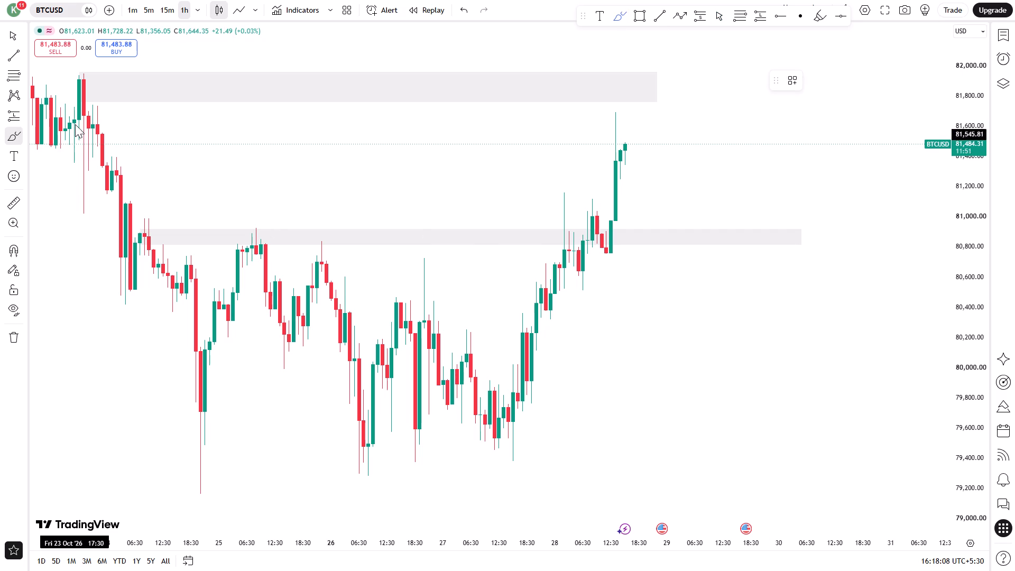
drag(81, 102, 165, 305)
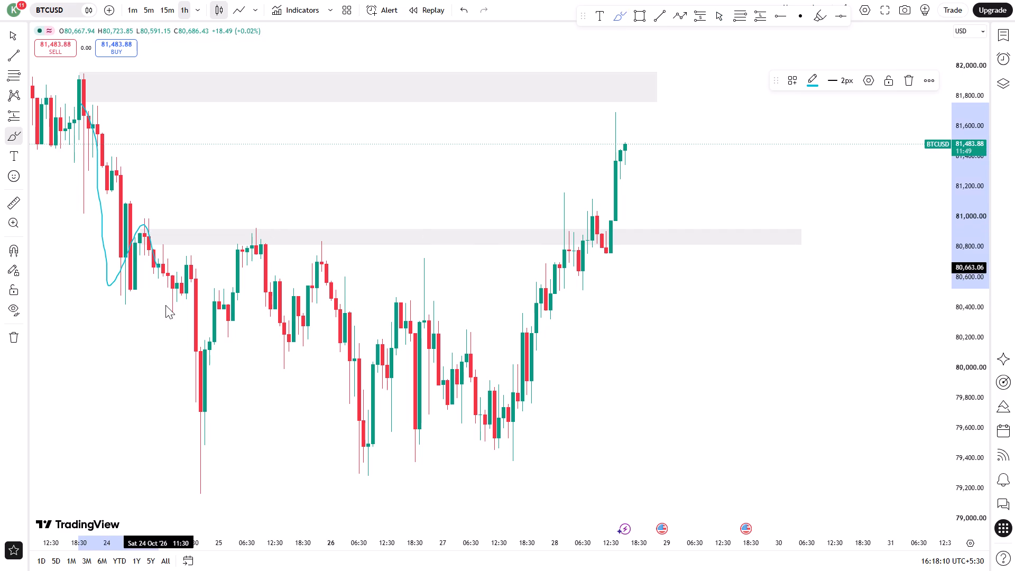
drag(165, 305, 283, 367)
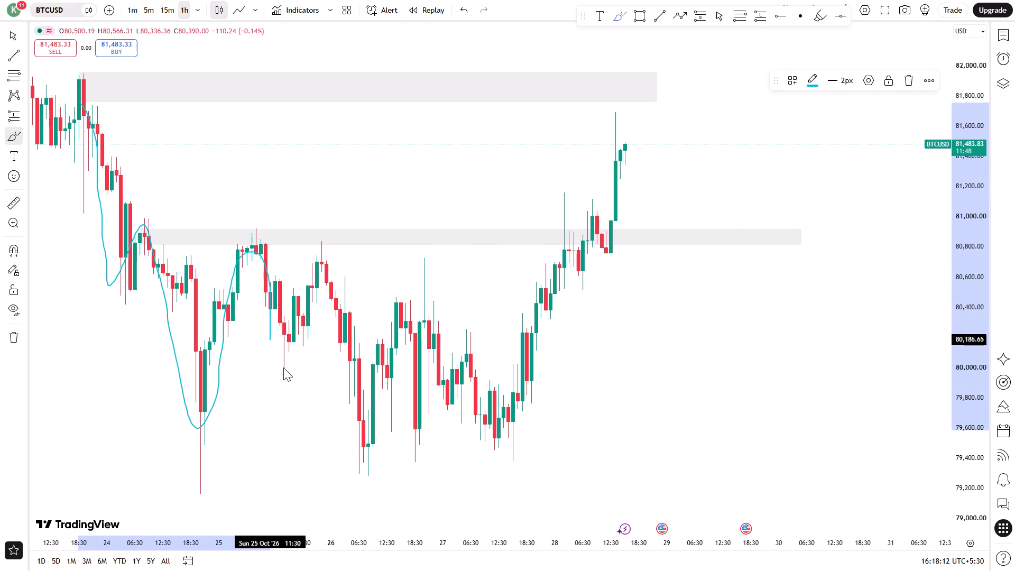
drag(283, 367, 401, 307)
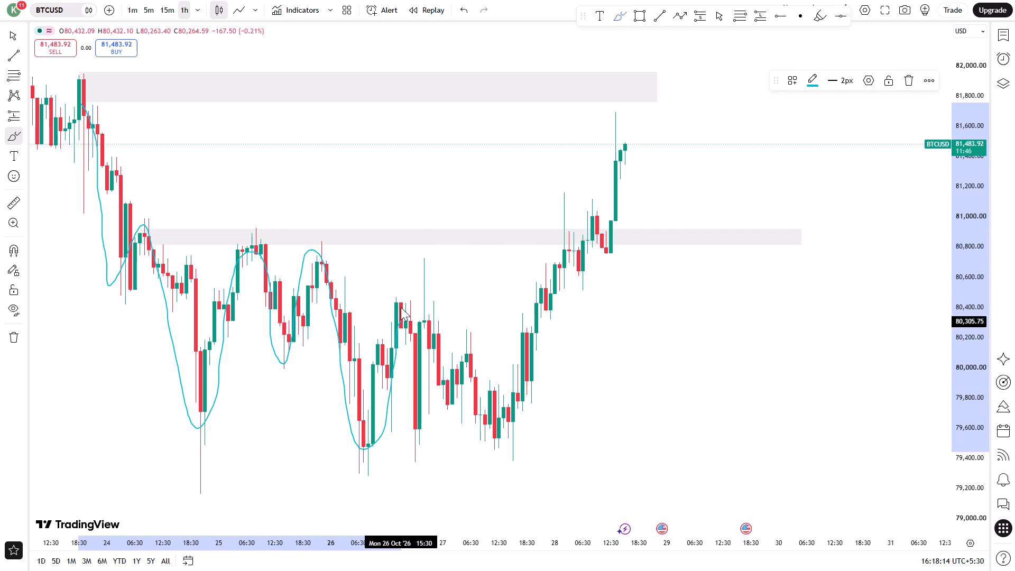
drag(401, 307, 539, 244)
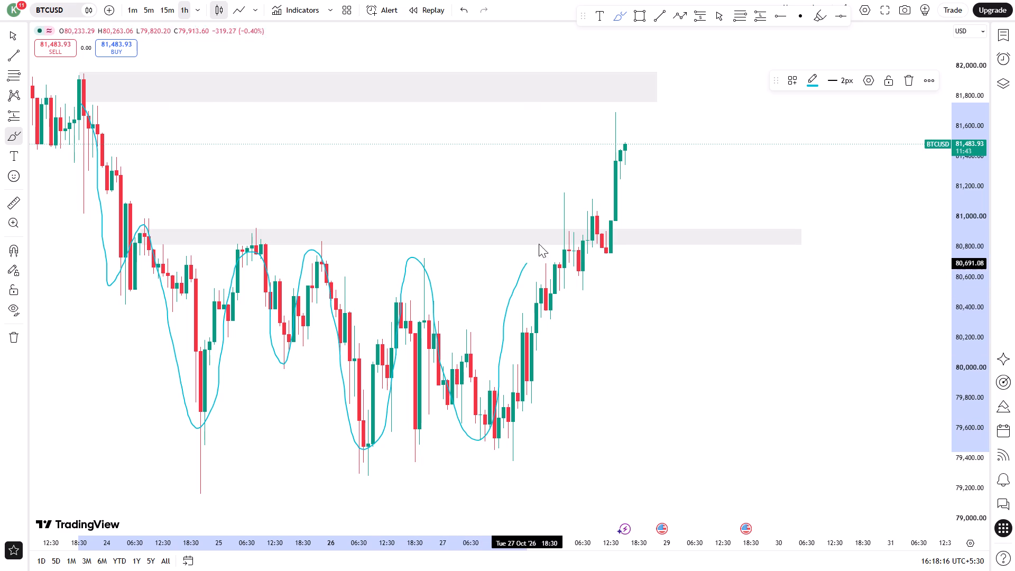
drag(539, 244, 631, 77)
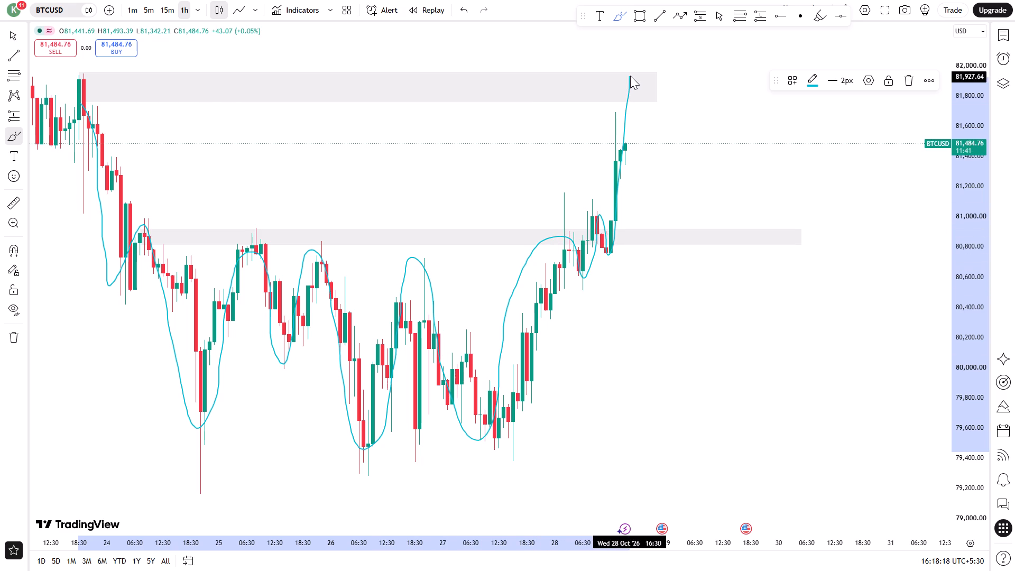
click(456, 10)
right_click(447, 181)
Extend the end of the upper BTCUSD zone from 28 October to about 30 October, nearly level with the lower zone's end.
scroll(626, 190, down, 2)
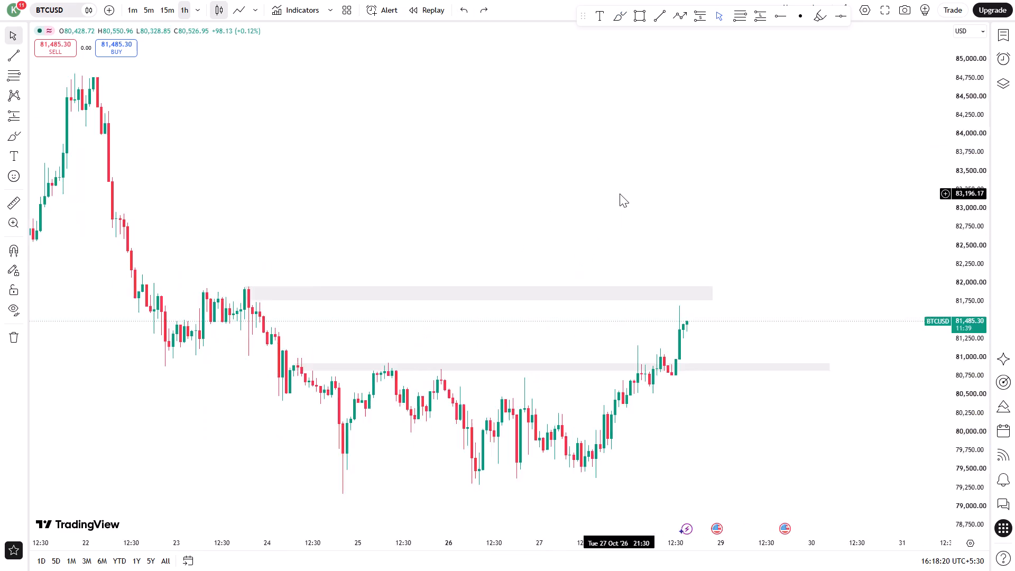
scroll(620, 194, up, 2)
drag(664, 86, 709, 94)
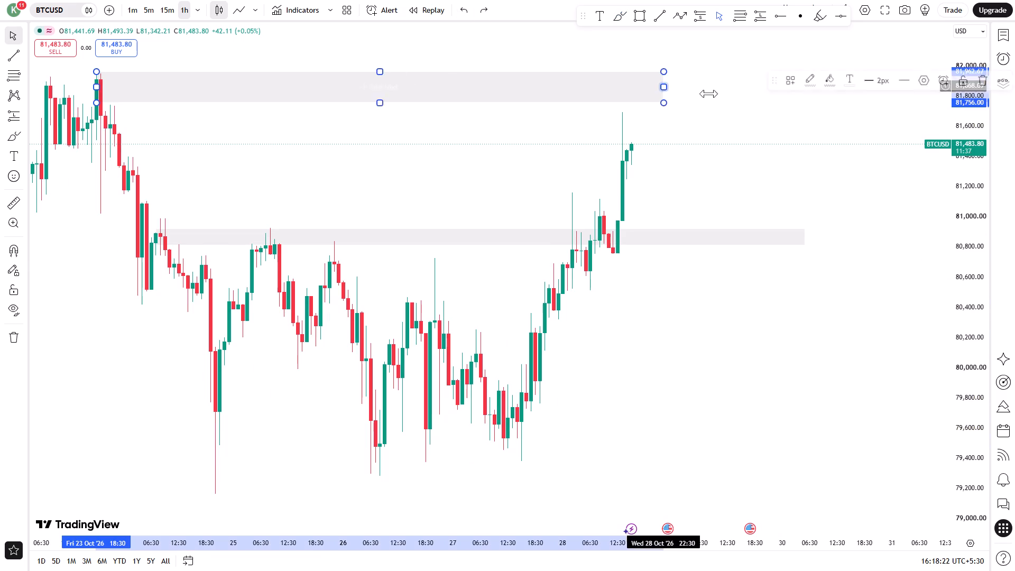
drag(709, 94, 795, 117)
click(575, 220)
scroll(864, 166, down, 2)
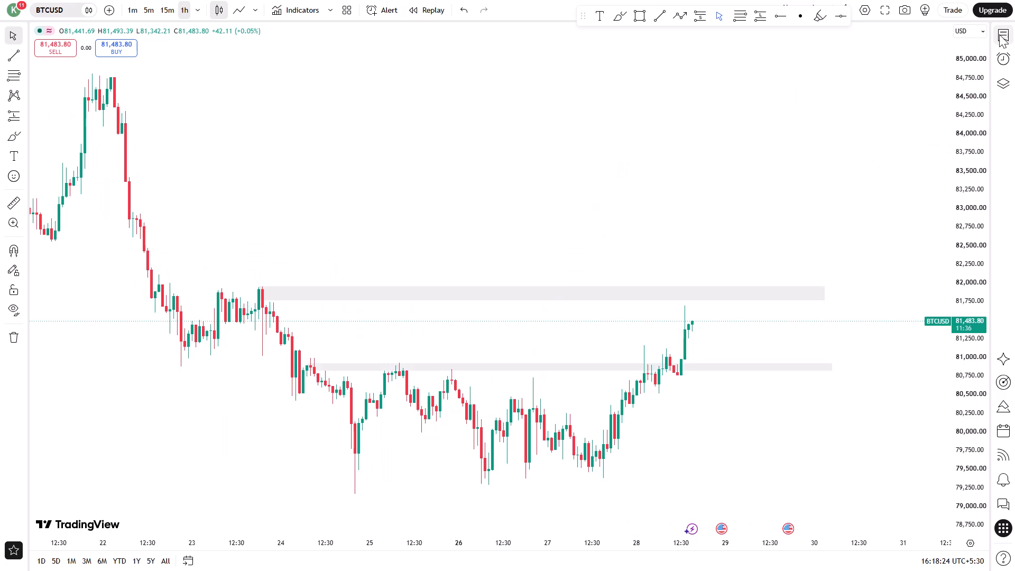
Switch the chart to XAUUSD from the watchlist and close the watchlist.
click(999, 34)
click(929, 96)
click(1014, 41)
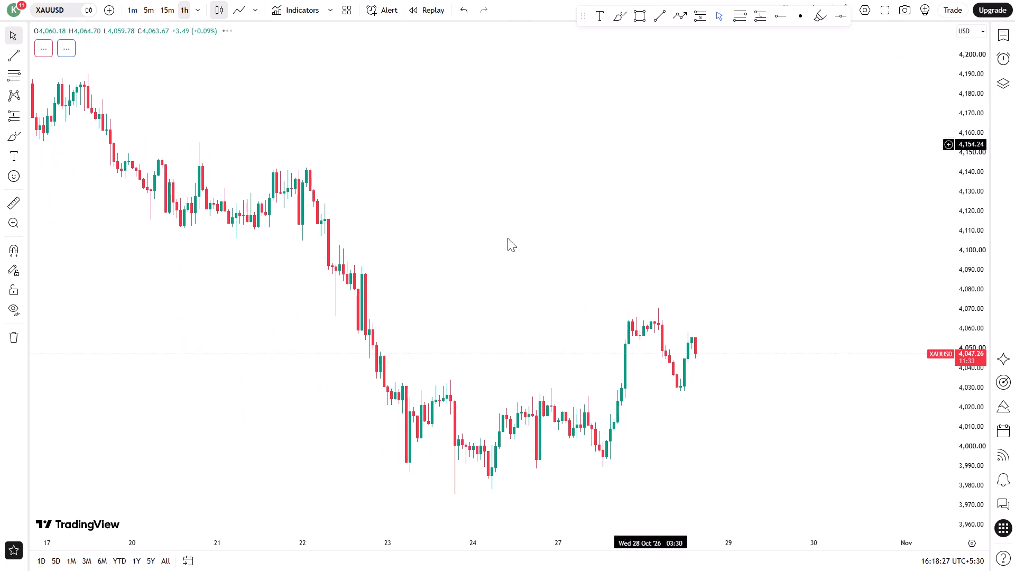
Examine the latest XAUUSD price action on the 5-minute, 15-minute and 1-hour intervals.
scroll(466, 202, up, 2)
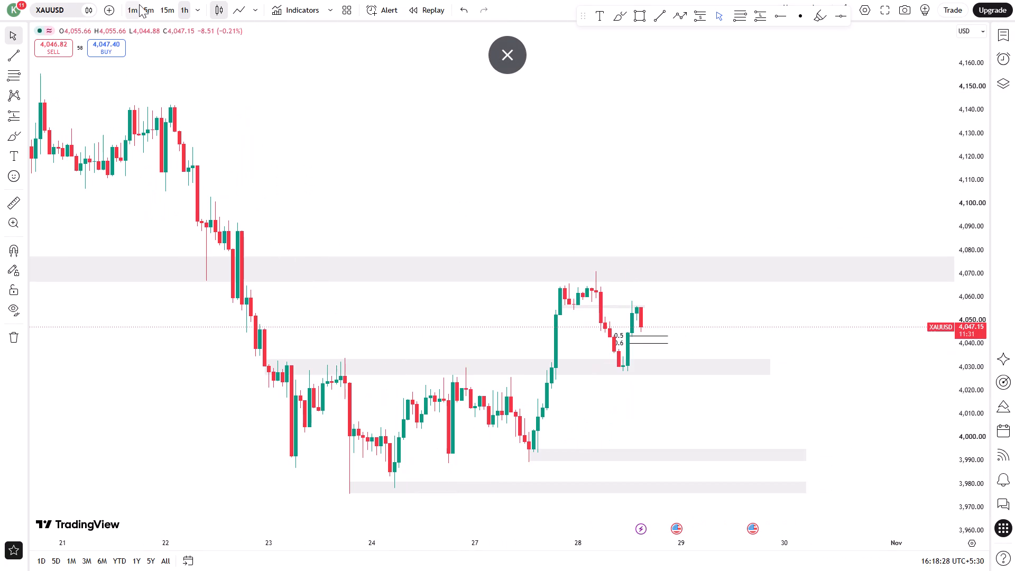
click(139, 4)
click(146, 10)
scroll(453, 268, up, 4)
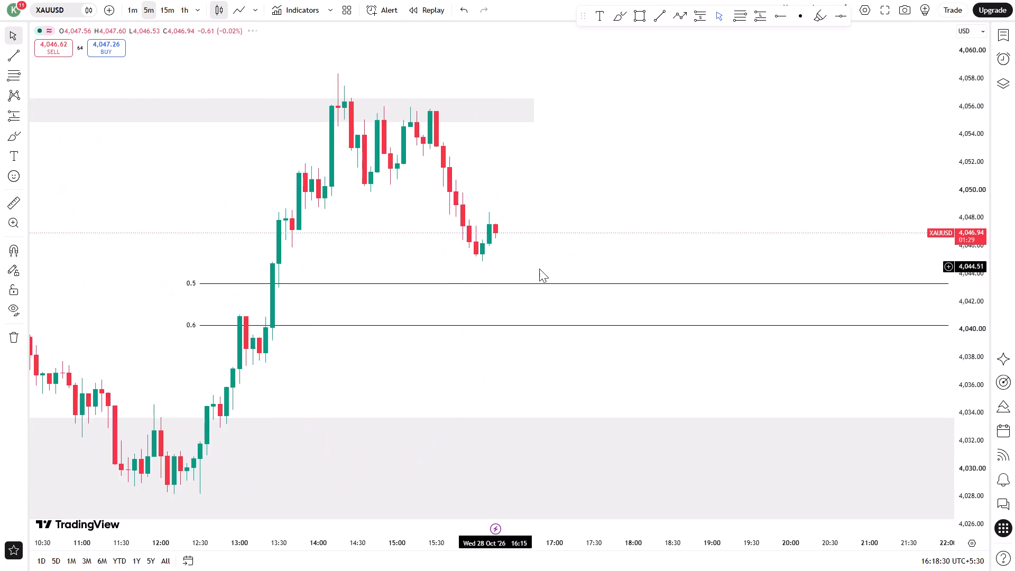
scroll(539, 269, up, 3)
scroll(487, 283, up, 1)
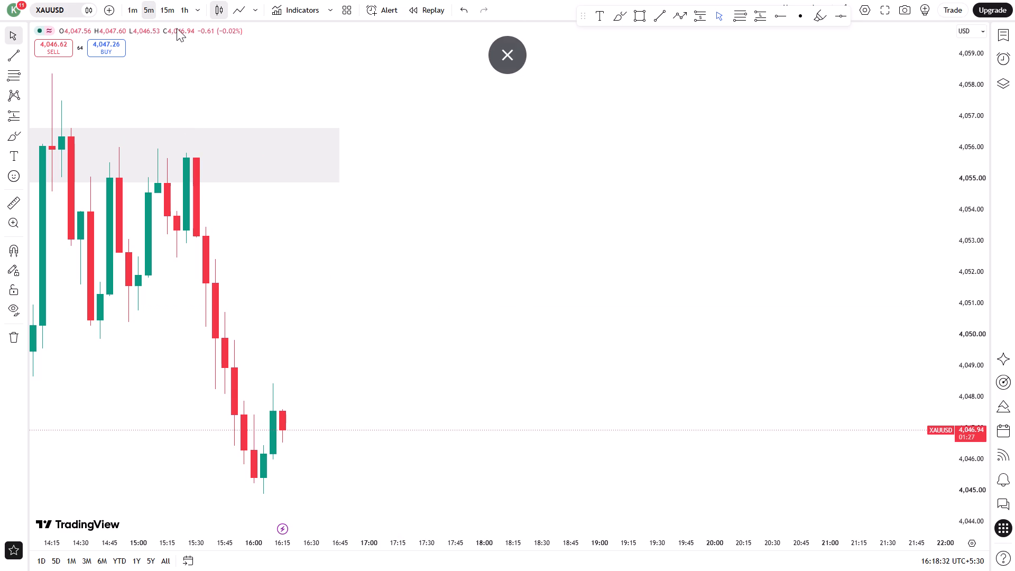
click(166, 10)
scroll(274, 131, up, 1)
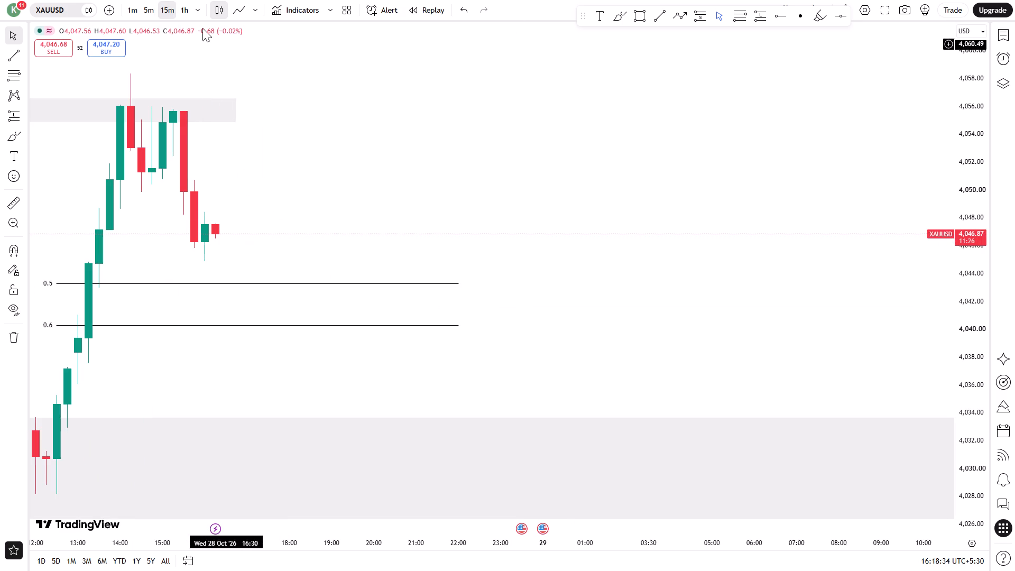
click(180, 13)
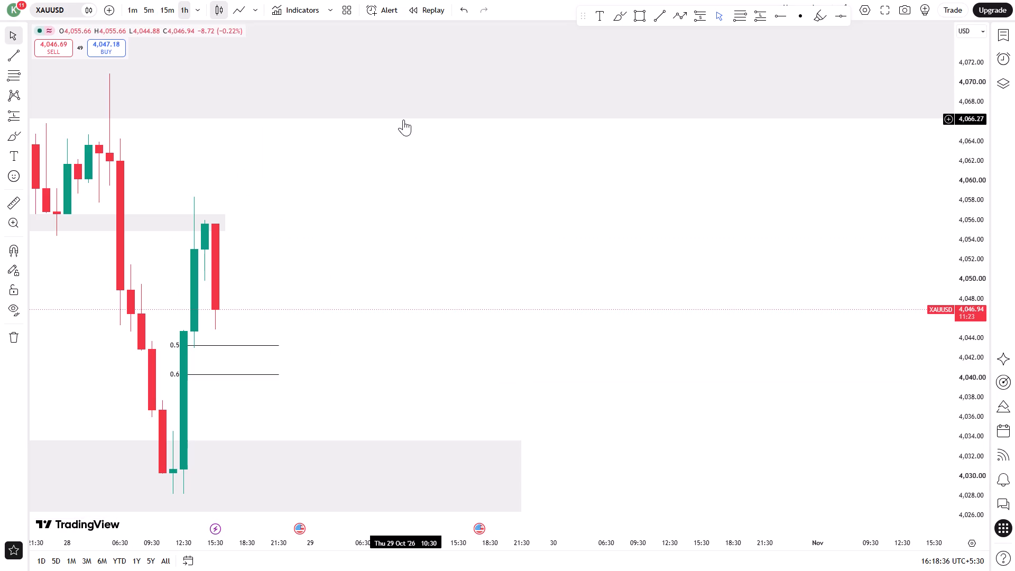
Delete the small XAUUSD rectangle zone near 4,056 that spans the 28 October candles.
scroll(419, 80, down, 4)
drag(283, 187, 413, 188)
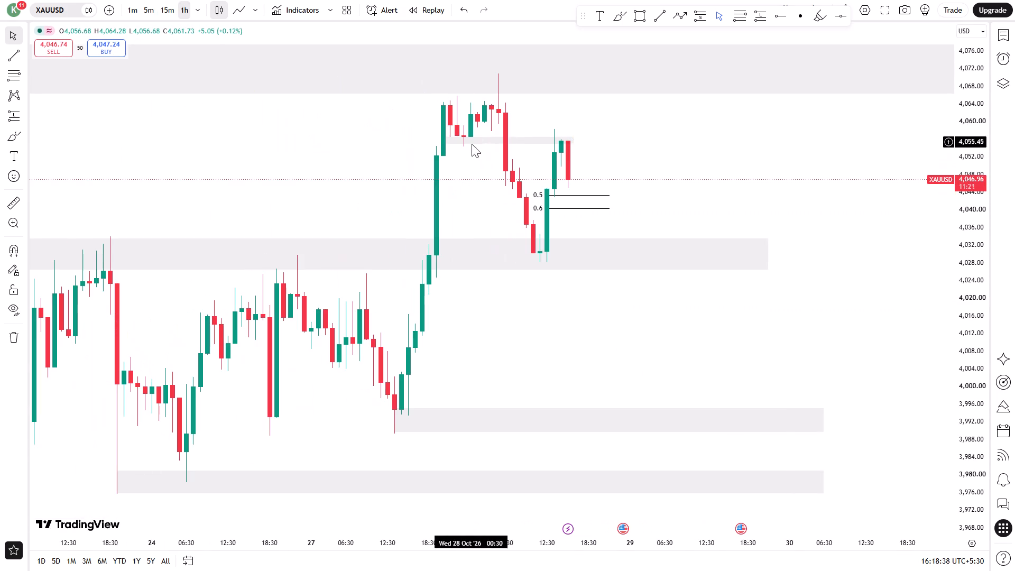
click(472, 144)
click(979, 79)
Add the 4-hour interval to the favourite intervals while keeping XAUUSD on the 1-hour interval.
scroll(739, 157, down, 6)
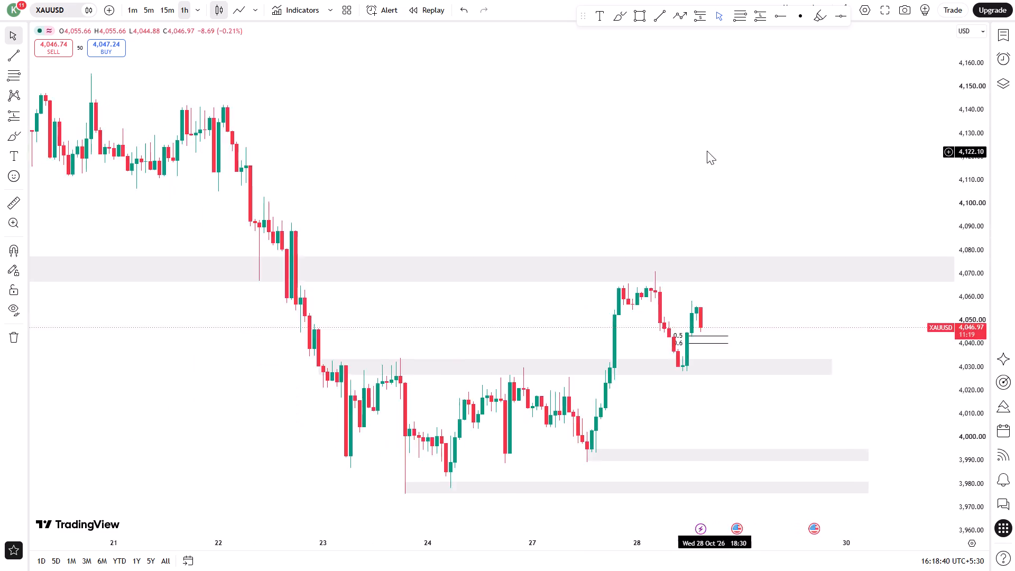
drag(644, 149, 572, 160)
scroll(601, 161, down, 6)
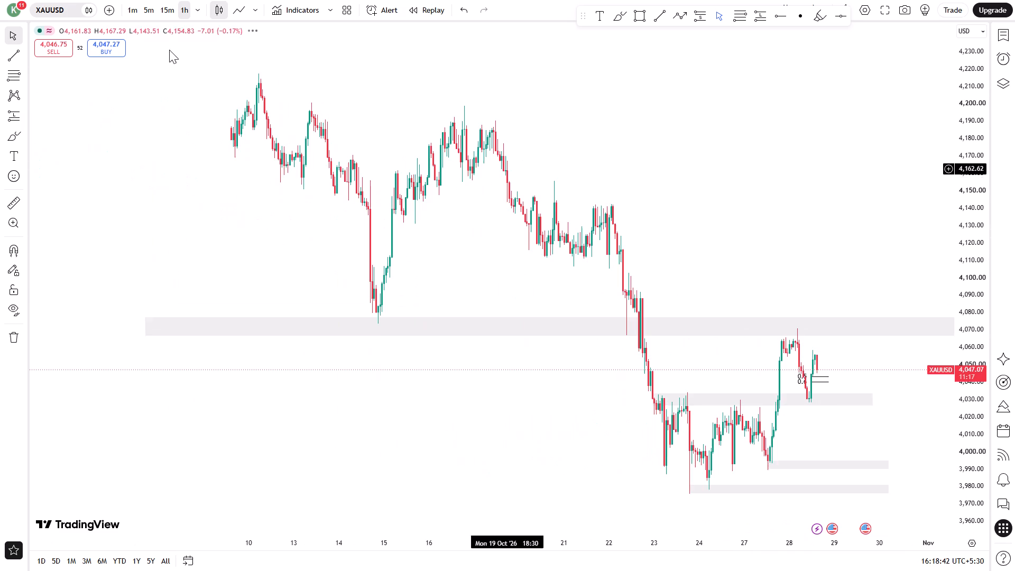
scroll(356, 146, down, 4)
scroll(359, 146, up, 2)
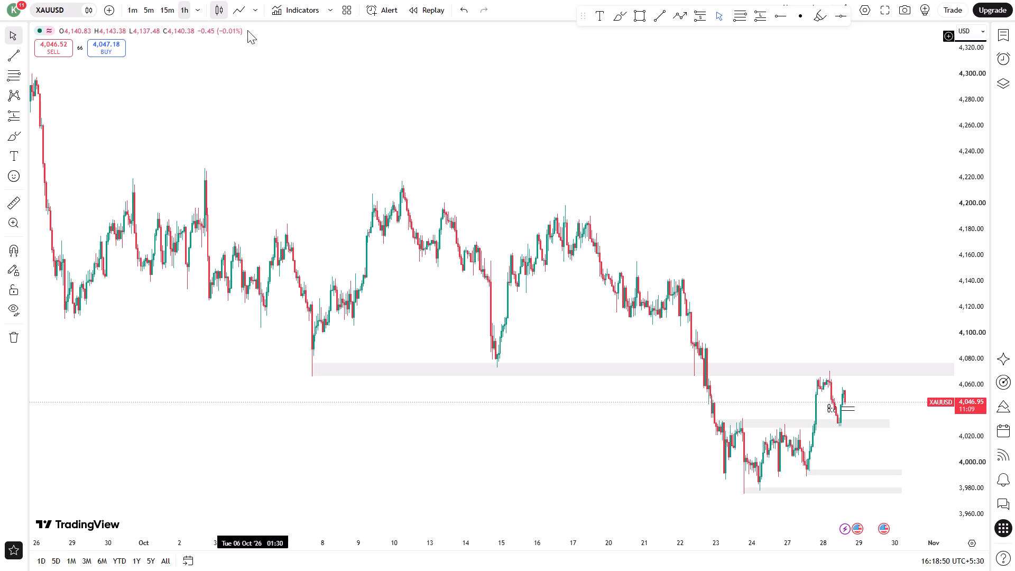
click(195, 8)
click(279, 466)
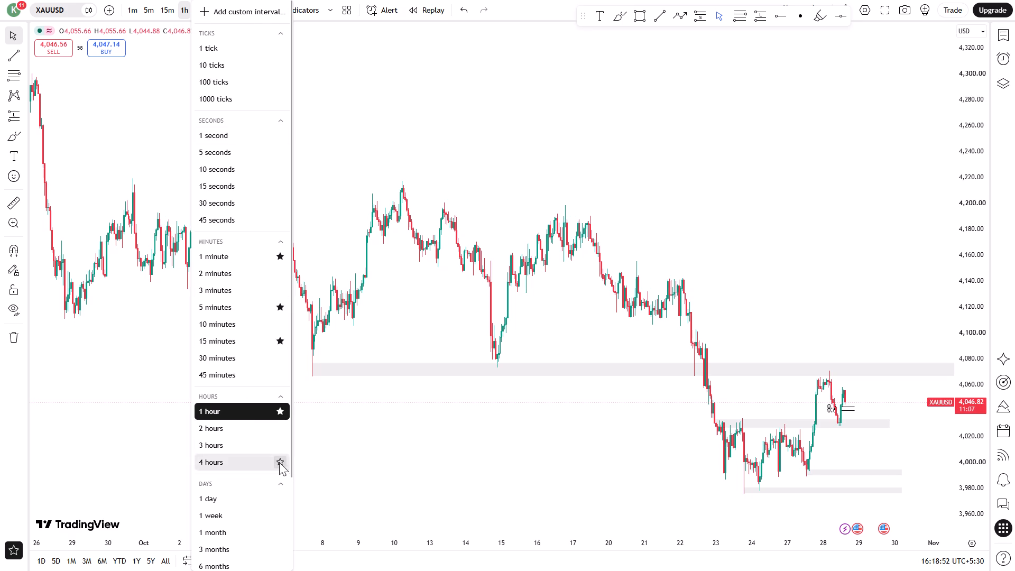
click(436, 140)
Examine the 1-hour XAUUSD price action against the marked zones, closing in on the 28 October candles and the 0.5 and 0.6 levels.
scroll(373, 127, up, 5)
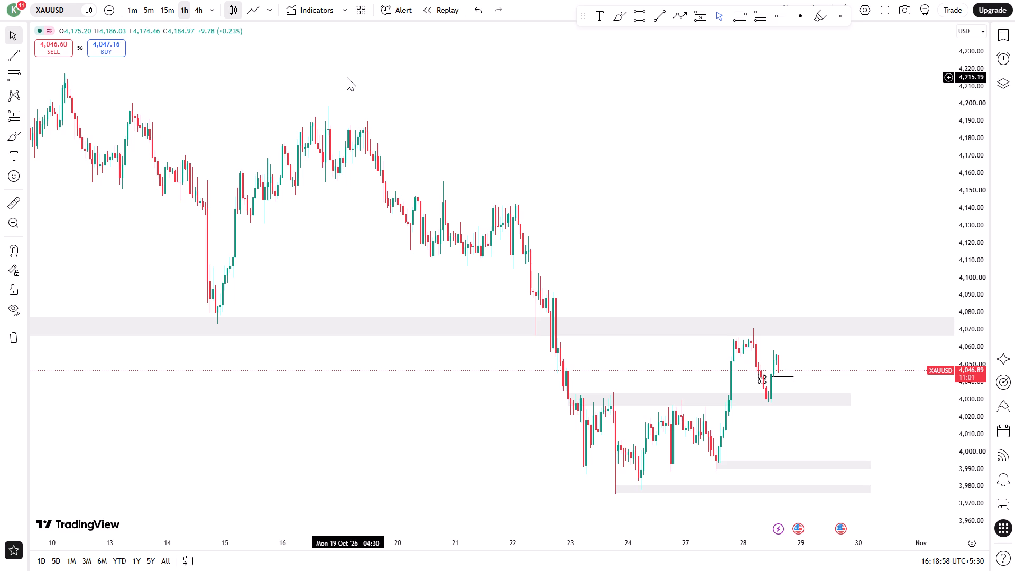
scroll(347, 77, up, 4)
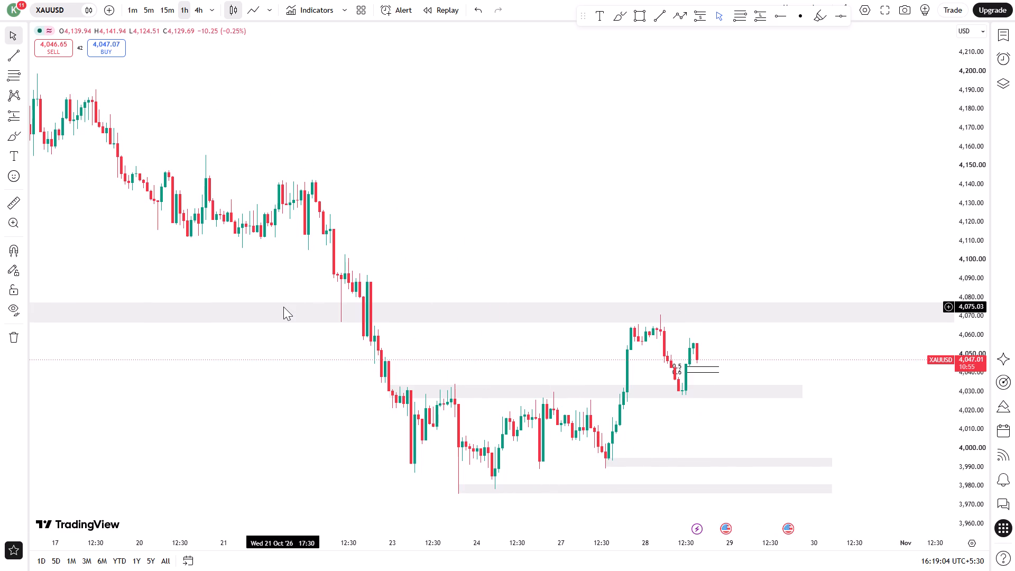
scroll(283, 301, up, 5)
drag(284, 274, 421, 266)
scroll(421, 266, up, 3)
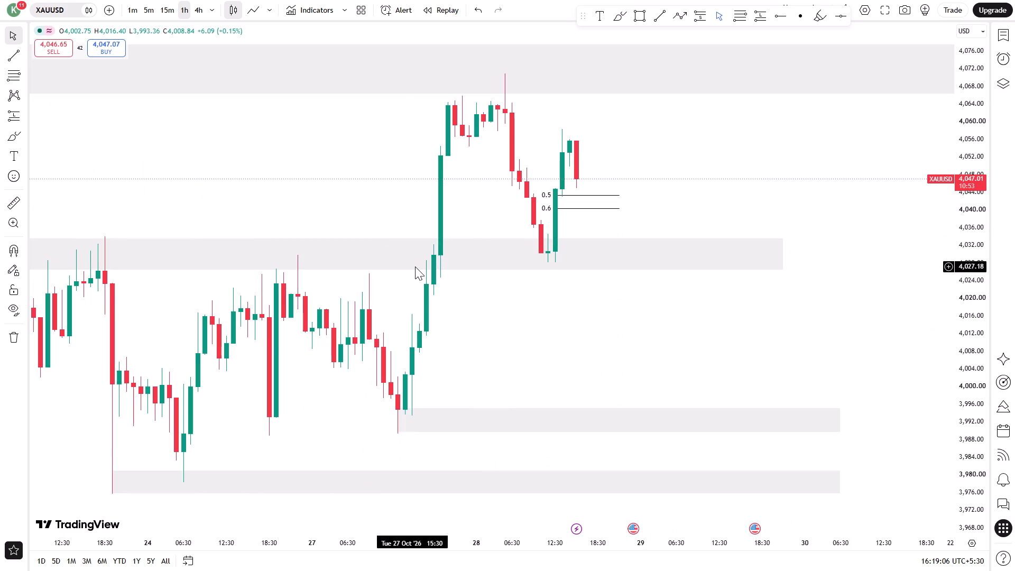
scroll(415, 266, up, 1)
drag(442, 320, 768, 270)
scroll(654, 172, down, 2)
scroll(654, 172, up, 14)
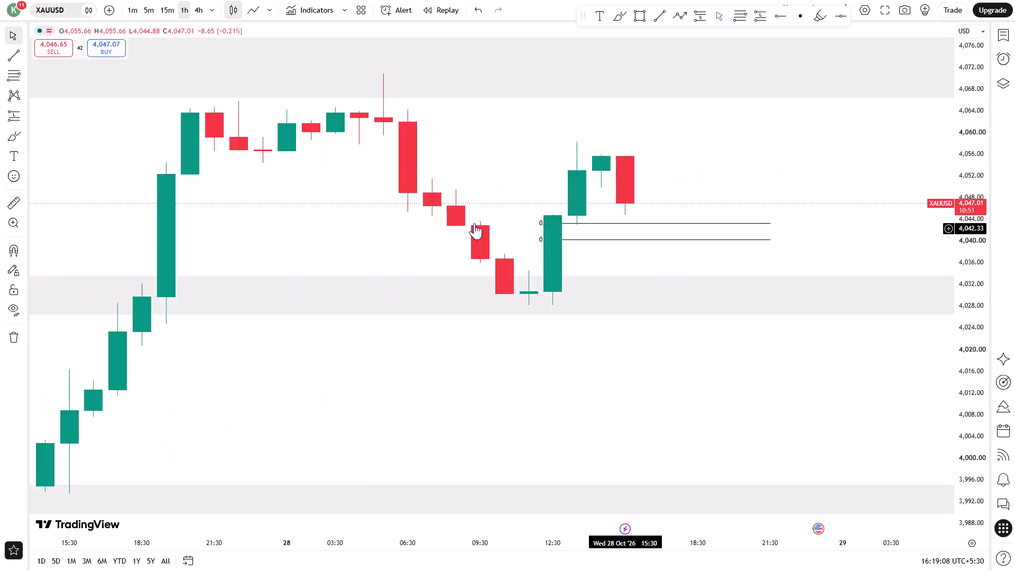
scroll(474, 223, up, 2)
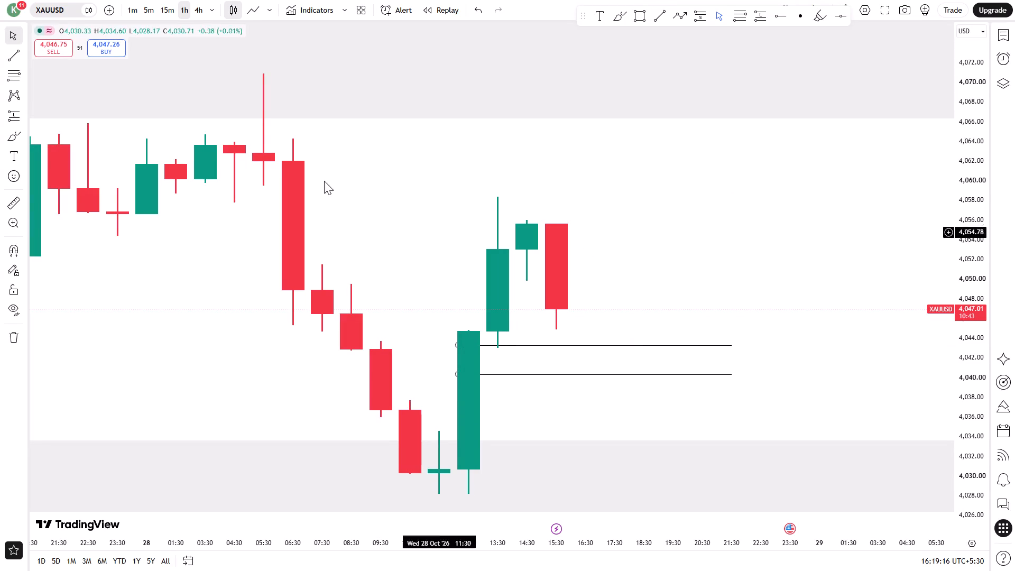
Compare the 28 October XAUUSD move on the 15-minute and 5-minute intervals, and return to the 1-hour interval.
click(159, 11)
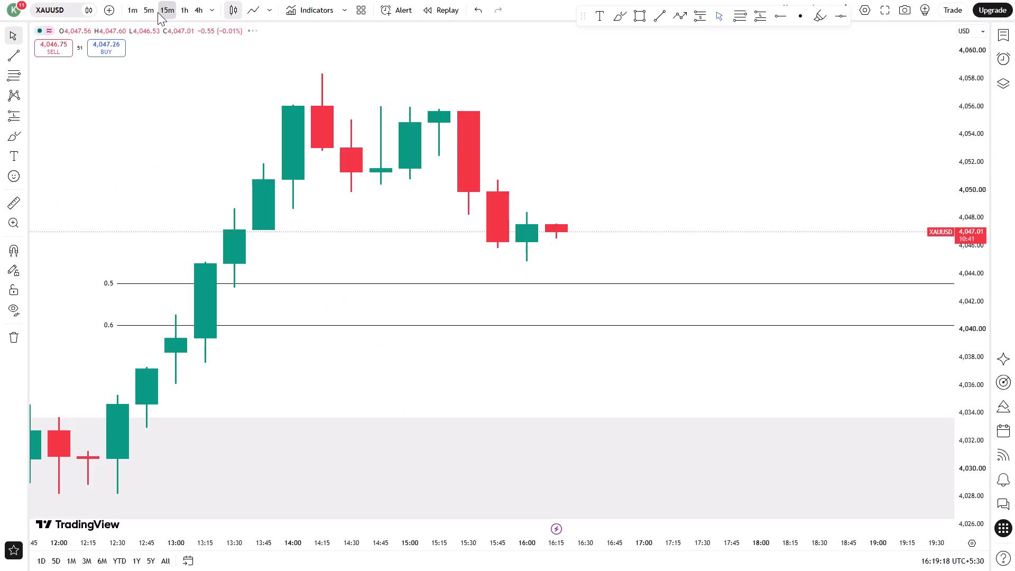
click(158, 12)
click(150, 12)
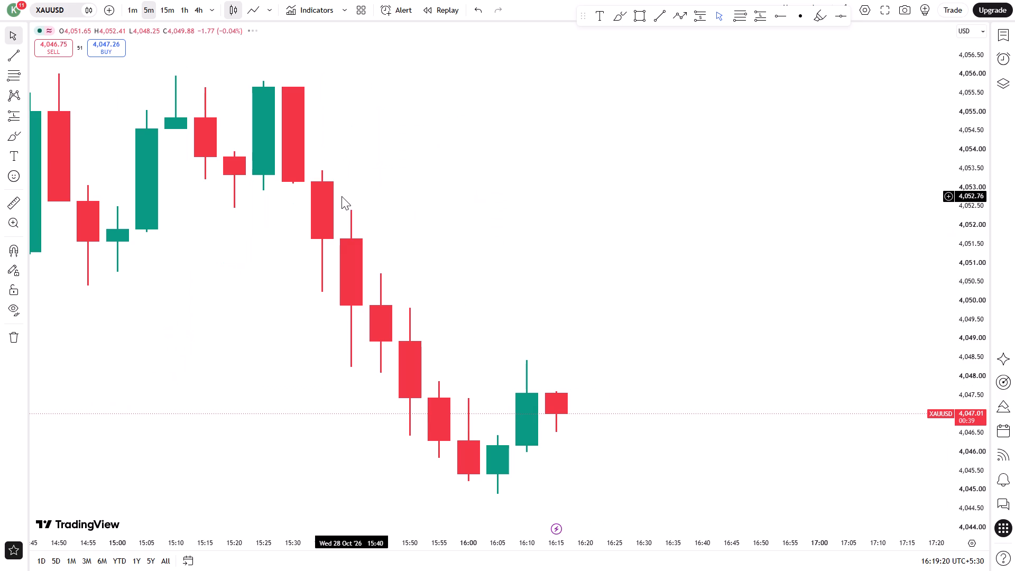
scroll(342, 196, down, 18)
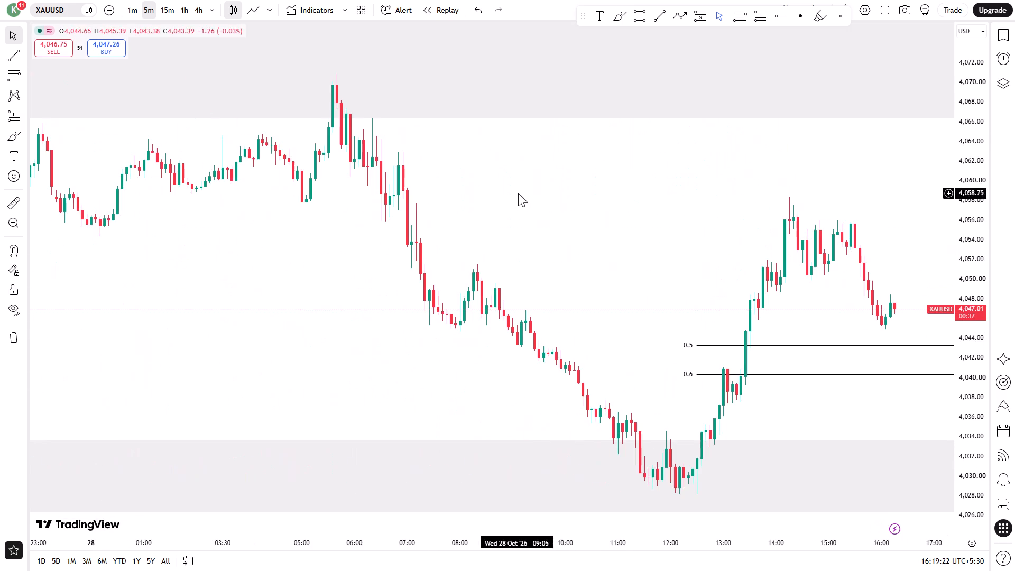
drag(593, 212, 419, 212)
click(161, 5)
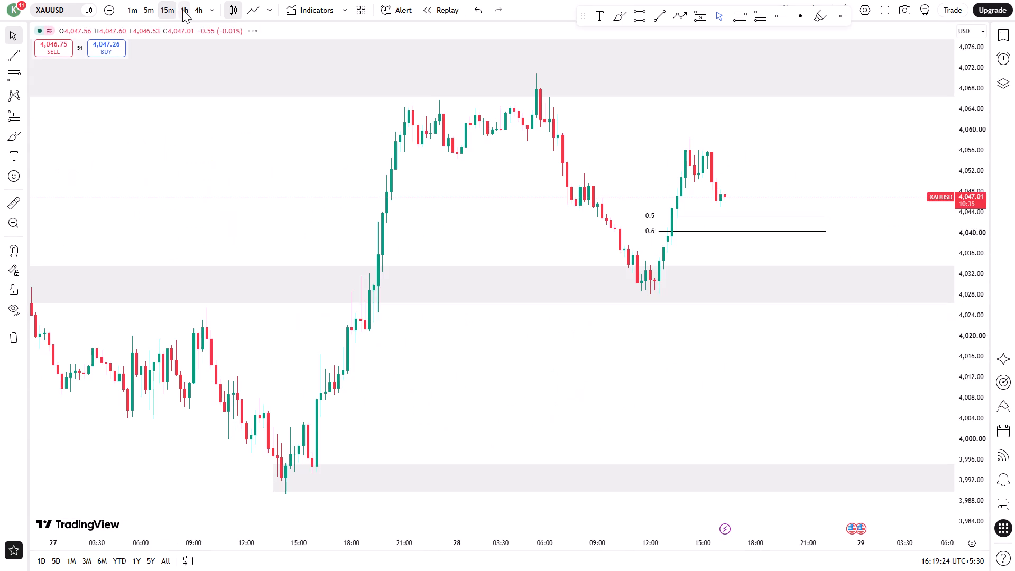
click(182, 10)
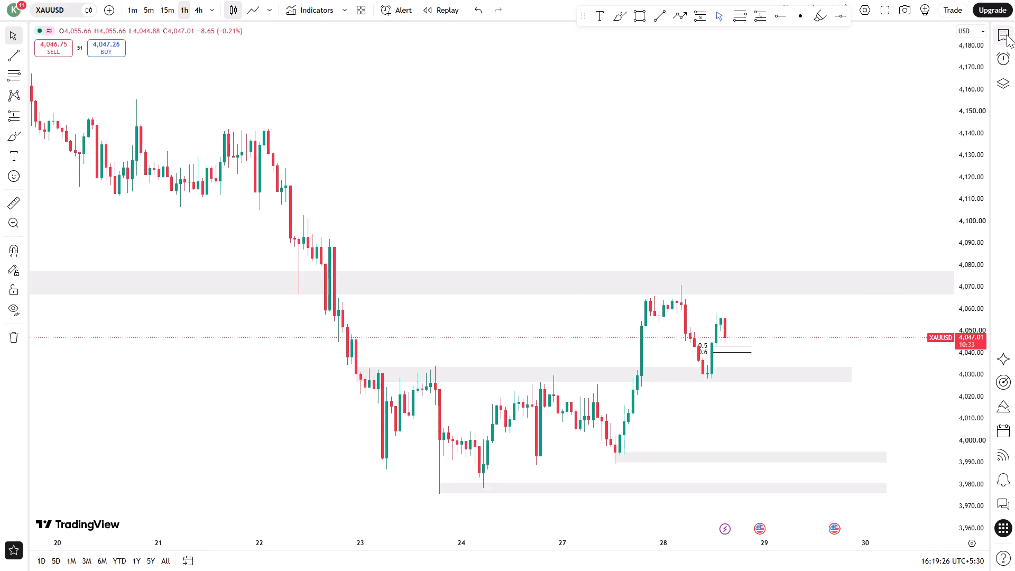
Switch the chart back to BTCUSD from the watchlist and close the watchlist.
click(1007, 34)
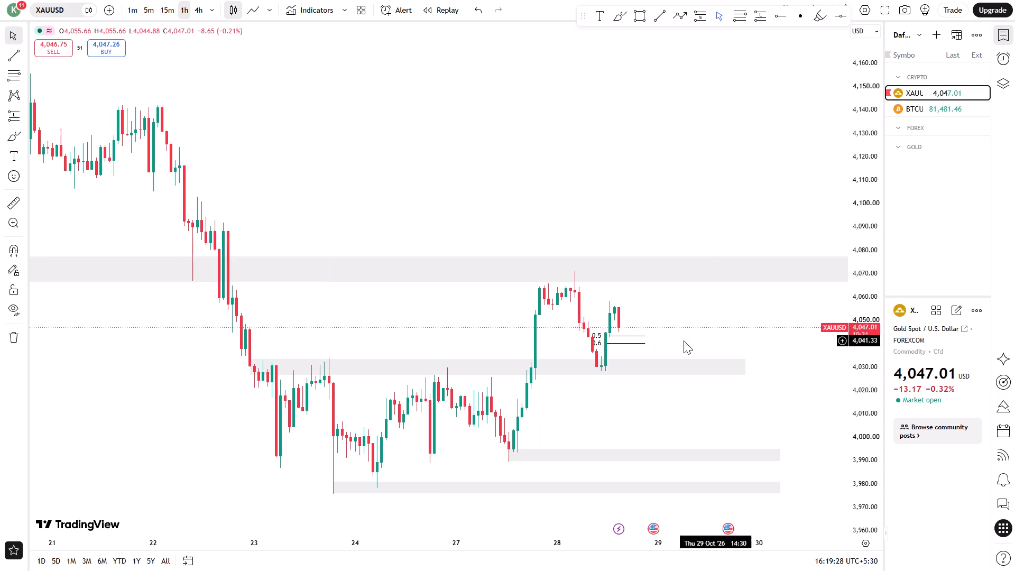
click(946, 110)
click(1006, 42)
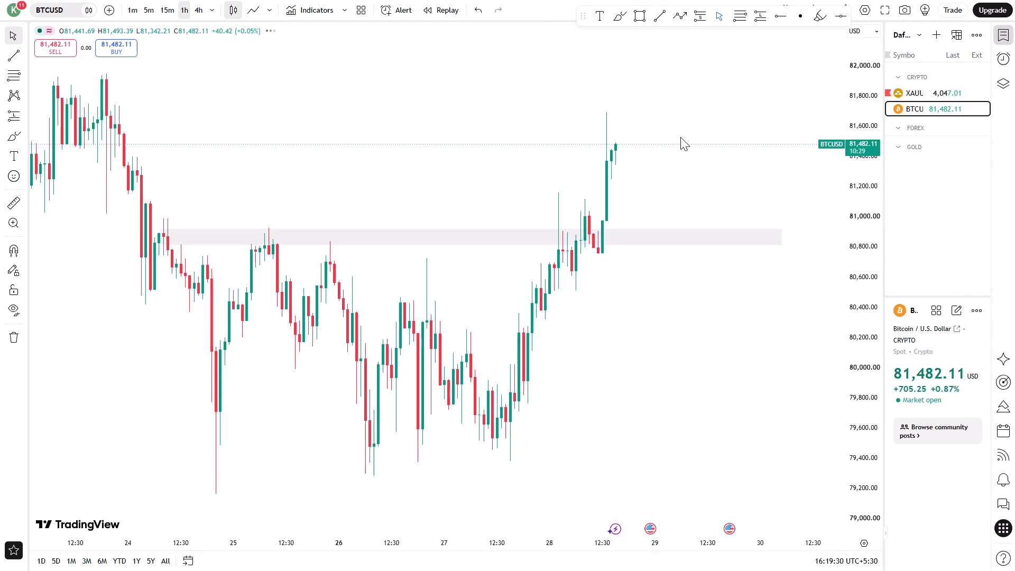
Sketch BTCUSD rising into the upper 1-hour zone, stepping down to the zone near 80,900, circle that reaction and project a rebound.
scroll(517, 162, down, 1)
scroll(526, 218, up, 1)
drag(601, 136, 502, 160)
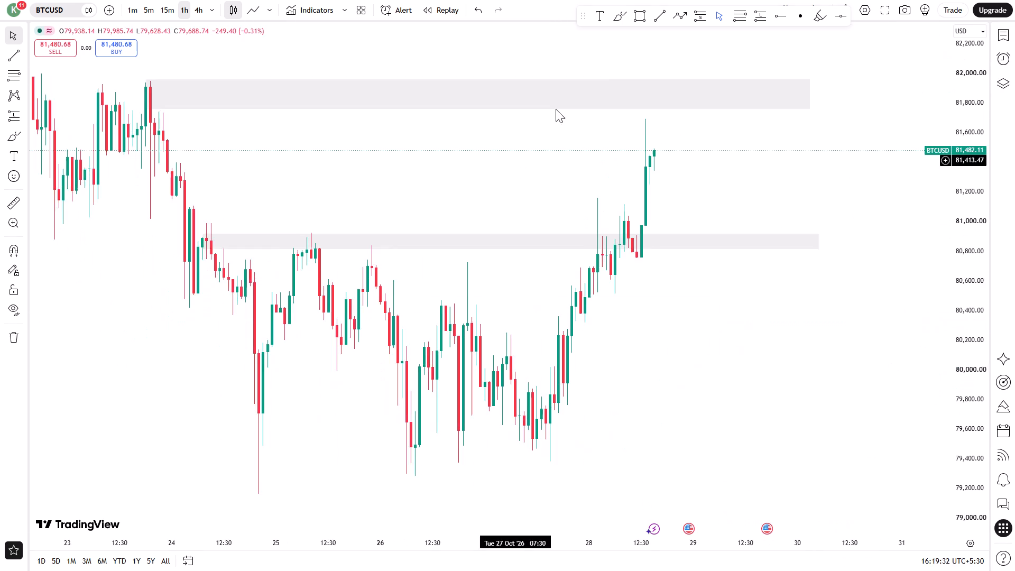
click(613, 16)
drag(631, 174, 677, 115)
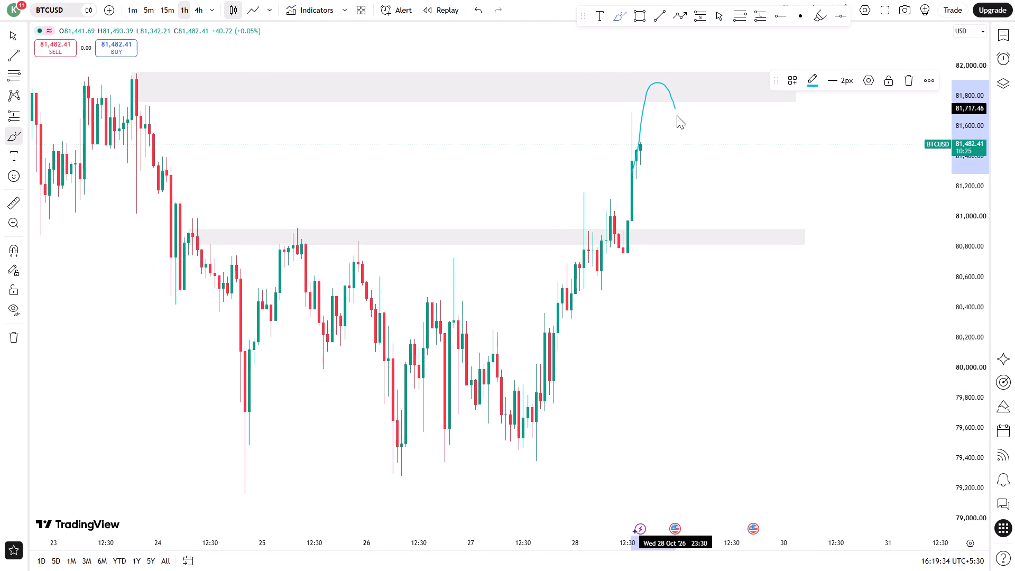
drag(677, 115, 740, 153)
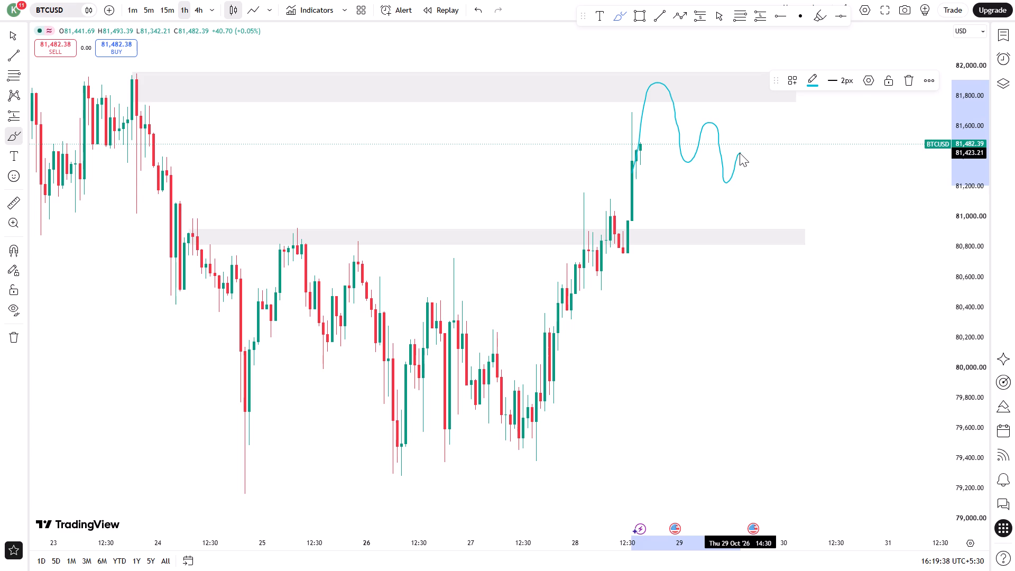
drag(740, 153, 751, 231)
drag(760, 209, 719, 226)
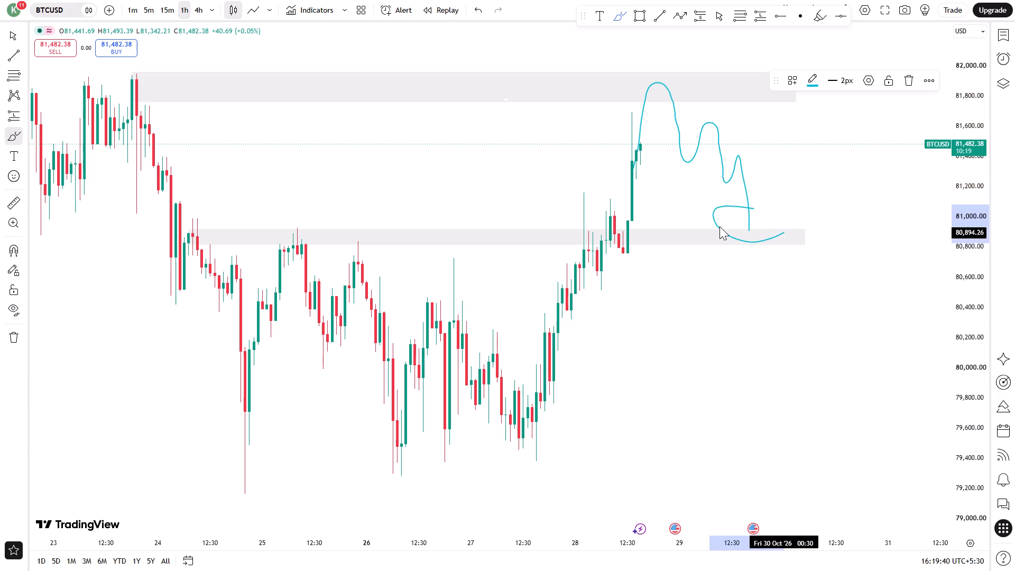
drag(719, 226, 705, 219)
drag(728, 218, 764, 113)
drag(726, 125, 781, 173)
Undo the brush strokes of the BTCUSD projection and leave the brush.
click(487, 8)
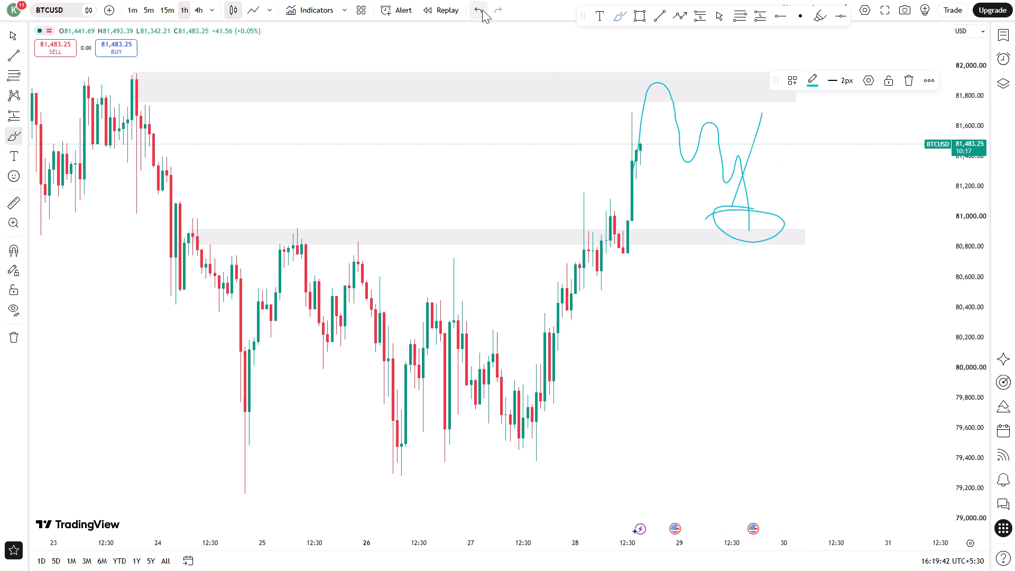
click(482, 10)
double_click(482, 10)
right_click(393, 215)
Draw a rectangle zone at the BTCUSD lows from 24 to 31 October, between about 79,170 and 79,517.
scroll(402, 208, down, 3)
drag(464, 181, 386, 201)
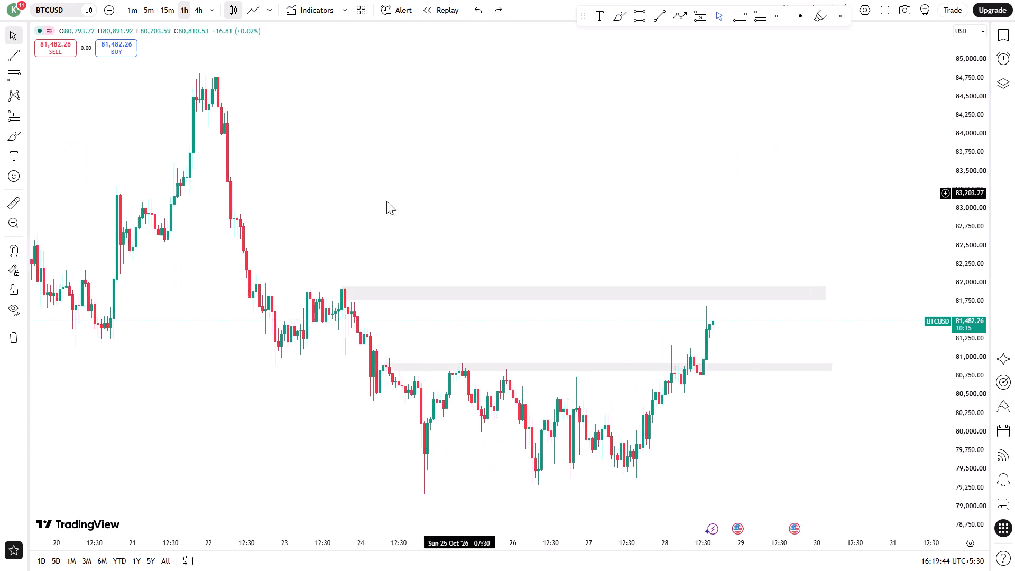
drag(386, 201, 385, 199)
click(649, 11)
scroll(441, 190, down, 5)
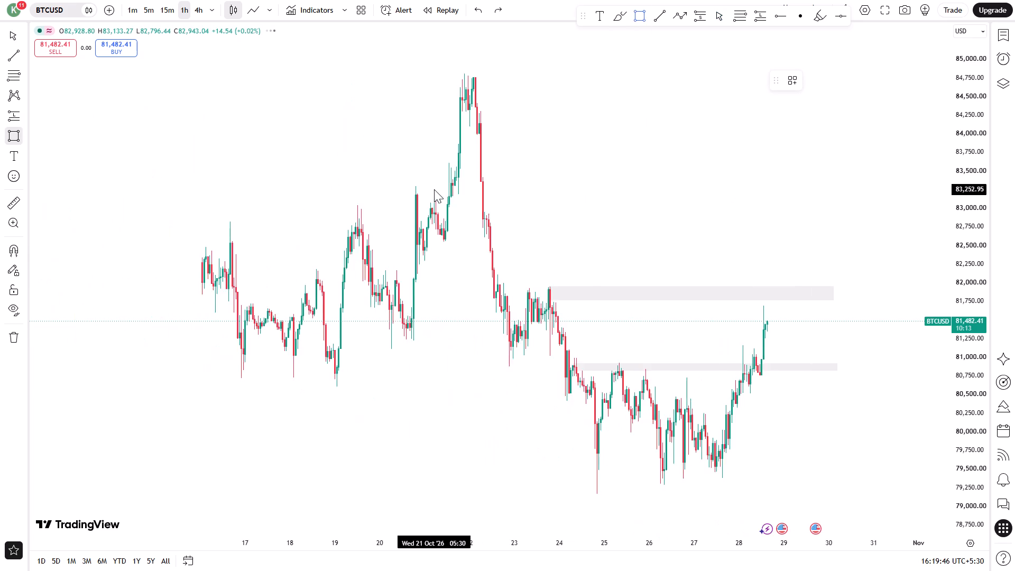
scroll(434, 189, down, 2)
scroll(434, 189, up, 11)
right_click(460, 205)
drag(388, 166, 435, 169)
scroll(435, 169, up, 1)
drag(370, 291, 437, 293)
click(641, 16)
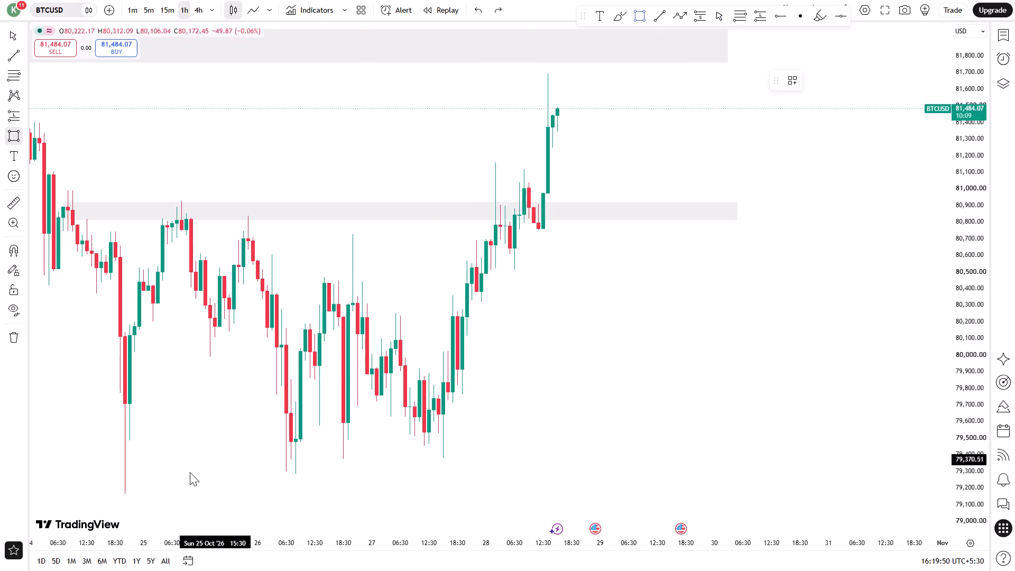
click(122, 493)
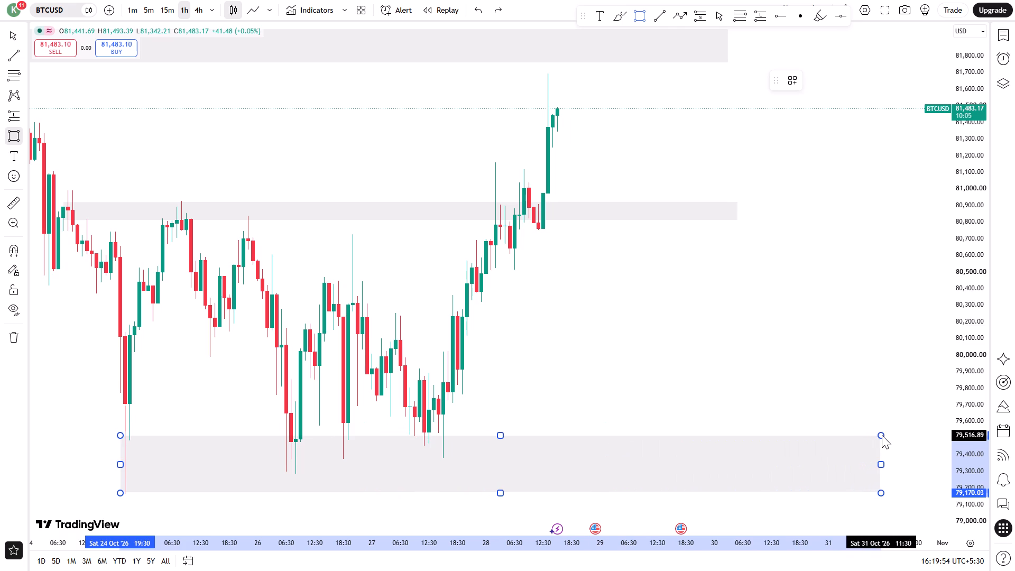
click(882, 435)
Align the new zone's left edge with the 24 October low candle, its top at about 79,482 and its bottom at the wick's low.
right_click(640, 360)
click(640, 360)
drag(117, 437, 123, 441)
click(146, 390)
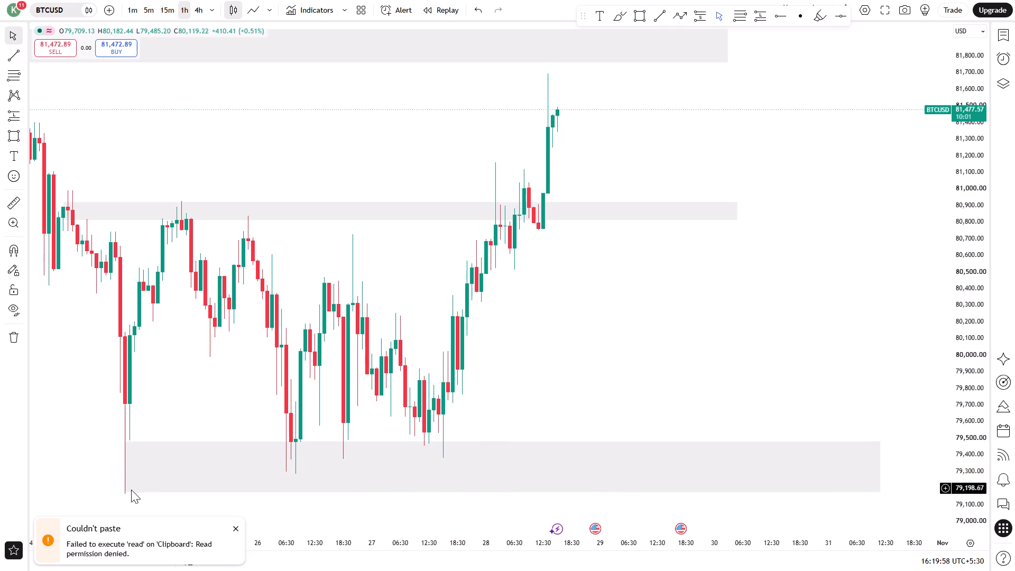
click(125, 493)
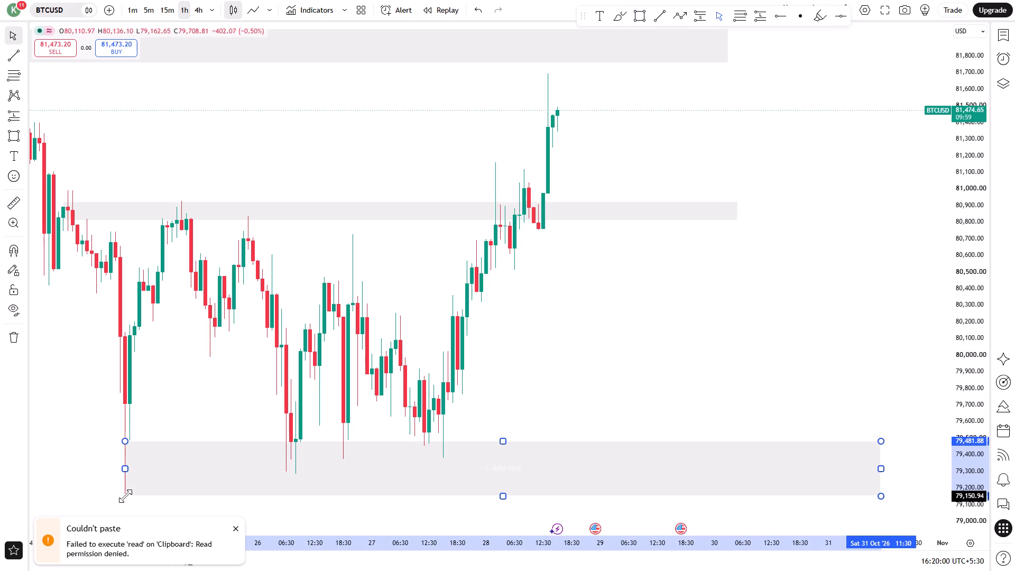
click(158, 397)
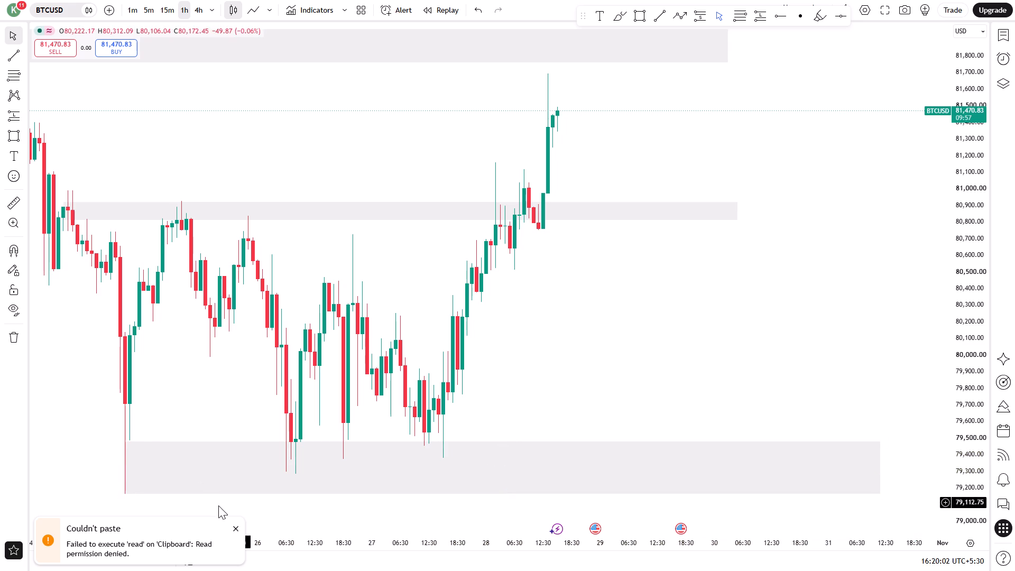
click(235, 529)
Shorten the new lower zone's right end so it stops close to where the other BTCUSD zones end.
scroll(382, 232, down, 2)
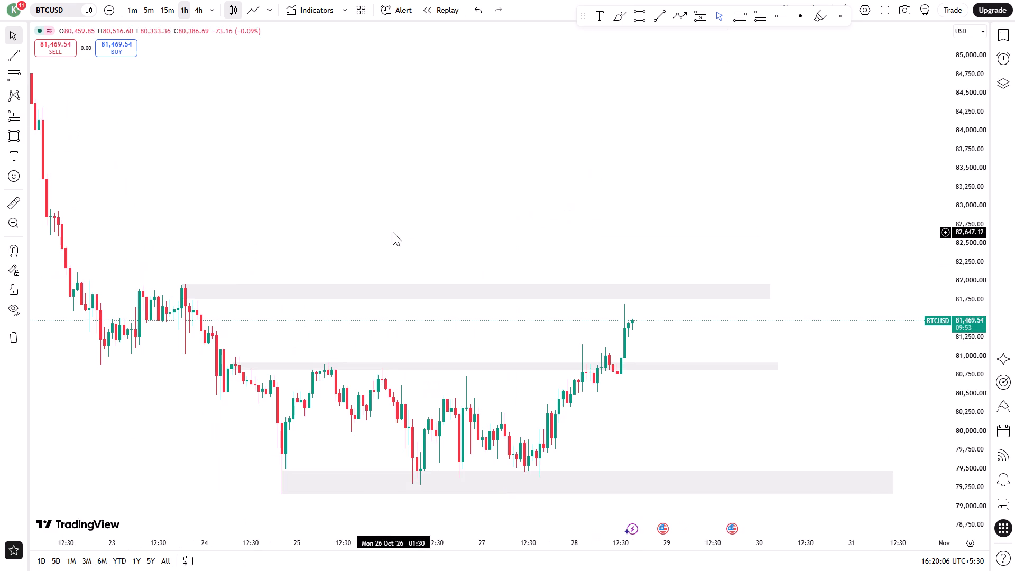
drag(506, 326, 440, 322)
scroll(449, 316, up, 2)
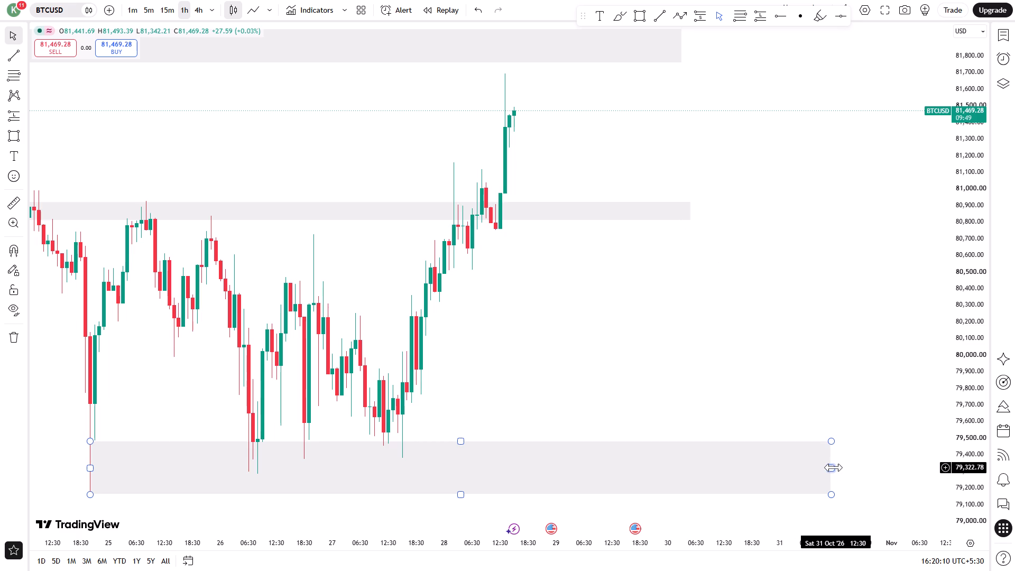
drag(834, 467, 706, 510)
drag(537, 296, 747, 290)
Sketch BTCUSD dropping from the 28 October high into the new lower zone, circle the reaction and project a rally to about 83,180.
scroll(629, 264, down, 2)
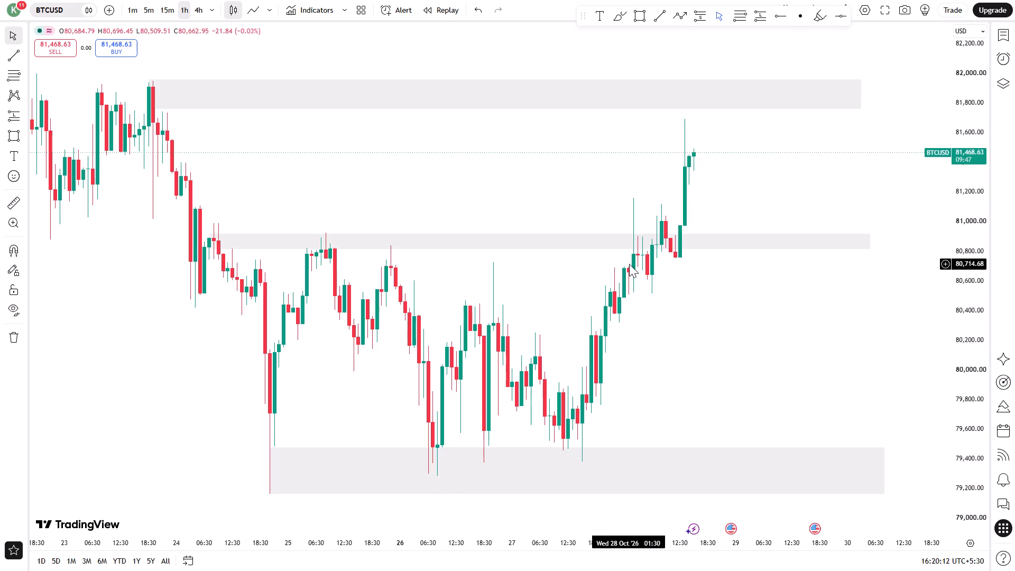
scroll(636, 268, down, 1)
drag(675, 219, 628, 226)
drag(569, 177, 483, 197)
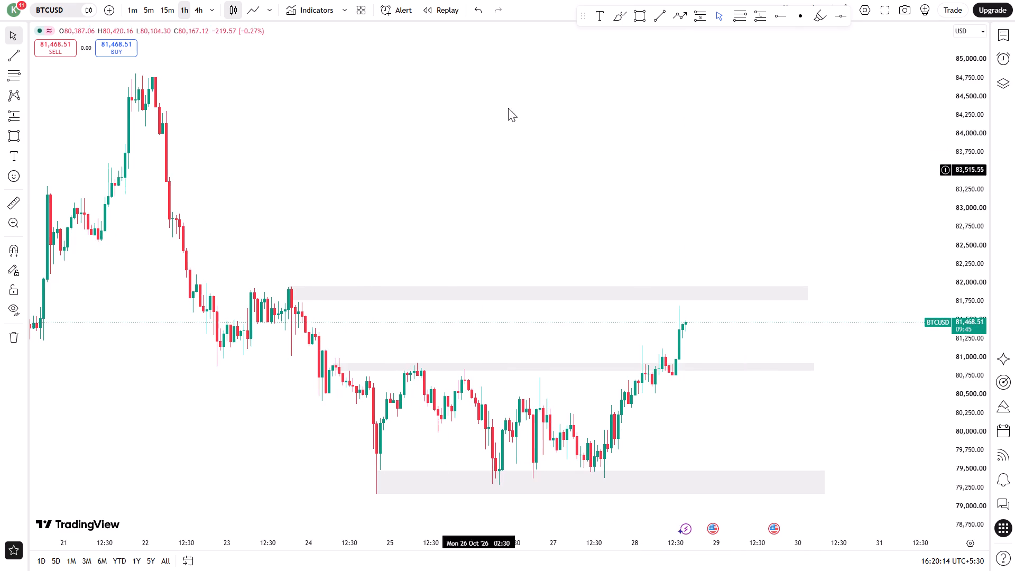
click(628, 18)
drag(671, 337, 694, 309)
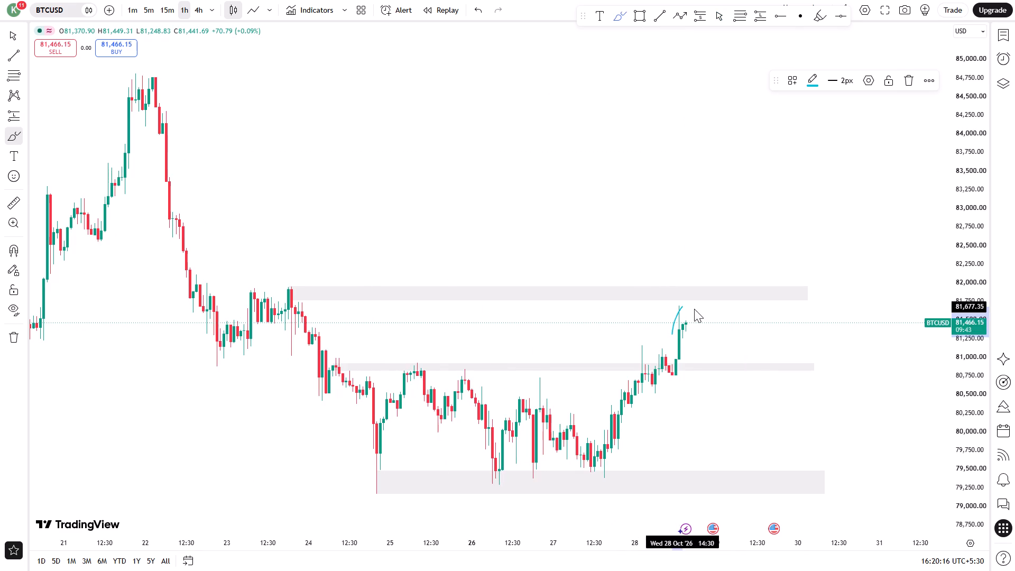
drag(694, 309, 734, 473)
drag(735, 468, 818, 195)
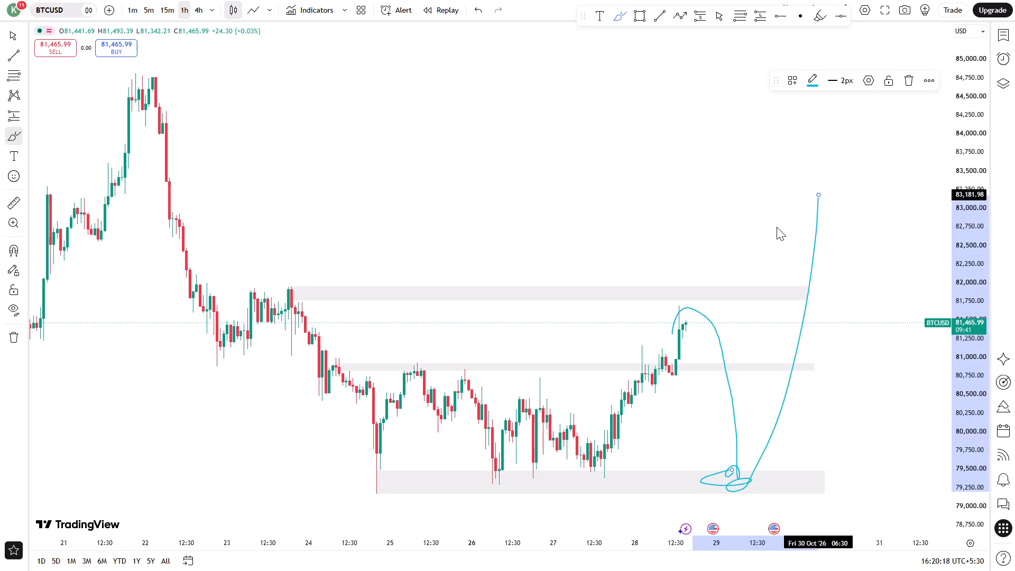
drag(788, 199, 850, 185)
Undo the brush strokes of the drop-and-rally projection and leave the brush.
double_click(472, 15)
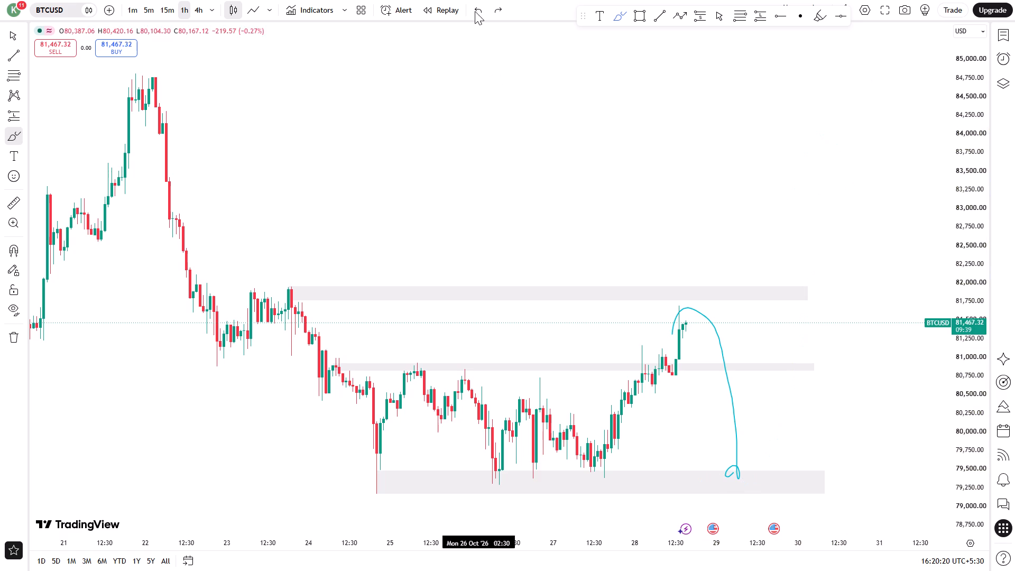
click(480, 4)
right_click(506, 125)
Examine the 28 October BTCUSD rally on the 15-minute and 5-minute intervals, and return to the 1-hour interval.
click(1014, 40)
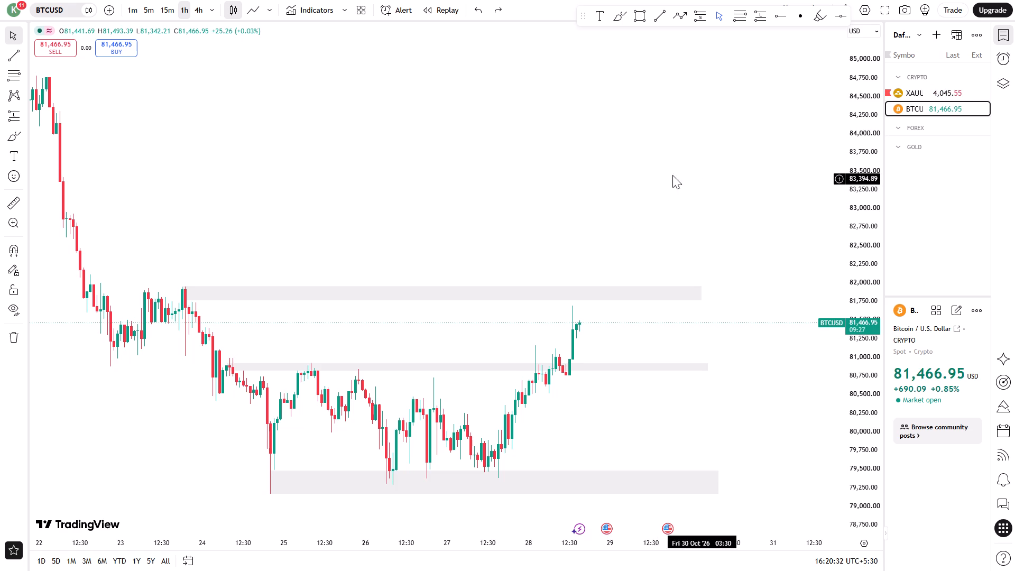
scroll(565, 182, down, 3)
click(177, 15)
click(168, 11)
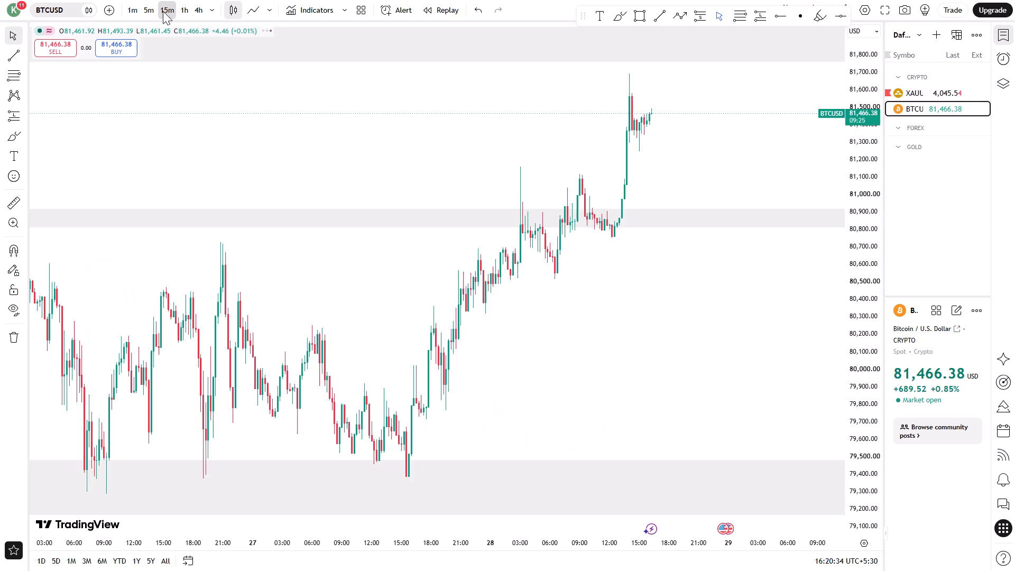
scroll(258, 70, up, 11)
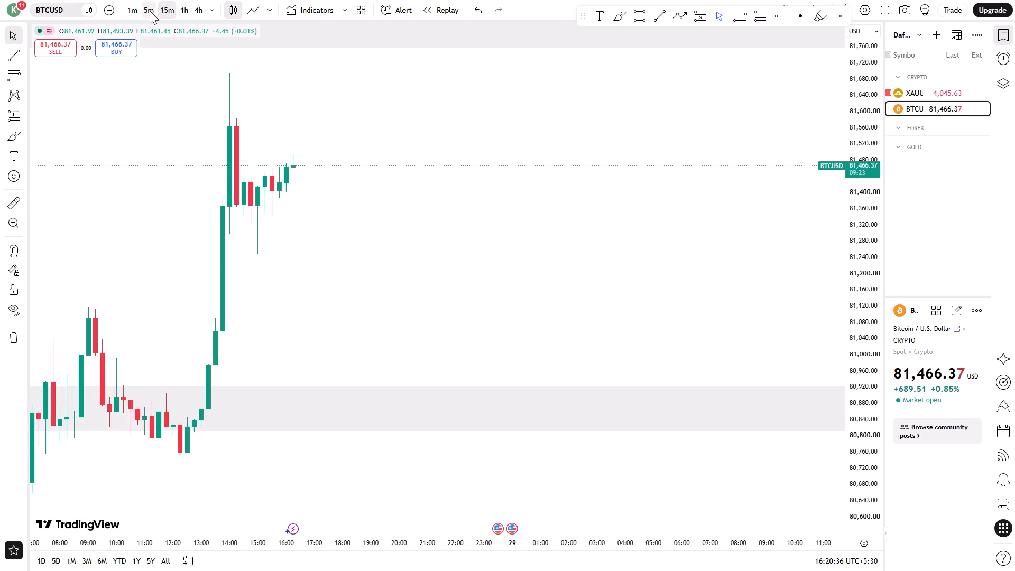
click(149, 11)
click(167, 11)
click(176, 13)
click(182, 14)
Switch the chart to XAUUSD from the watchlist and close the watchlist.
click(952, 97)
click(991, 41)
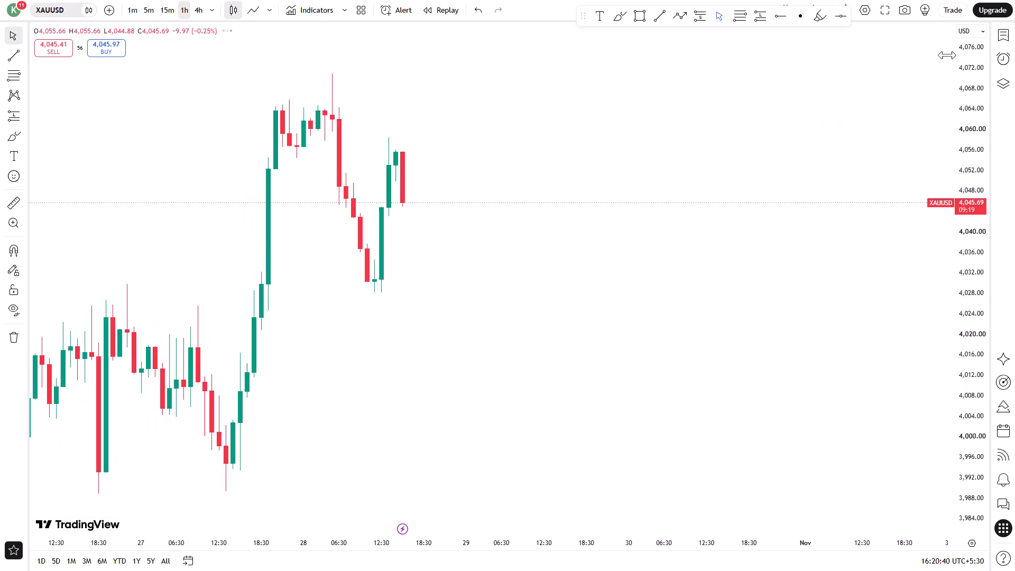
Examine XAUUSD on the 4-hour interval against the marked zones, and return to the 1-hour interval.
scroll(563, 209, down, 3)
scroll(321, 102, down, 6)
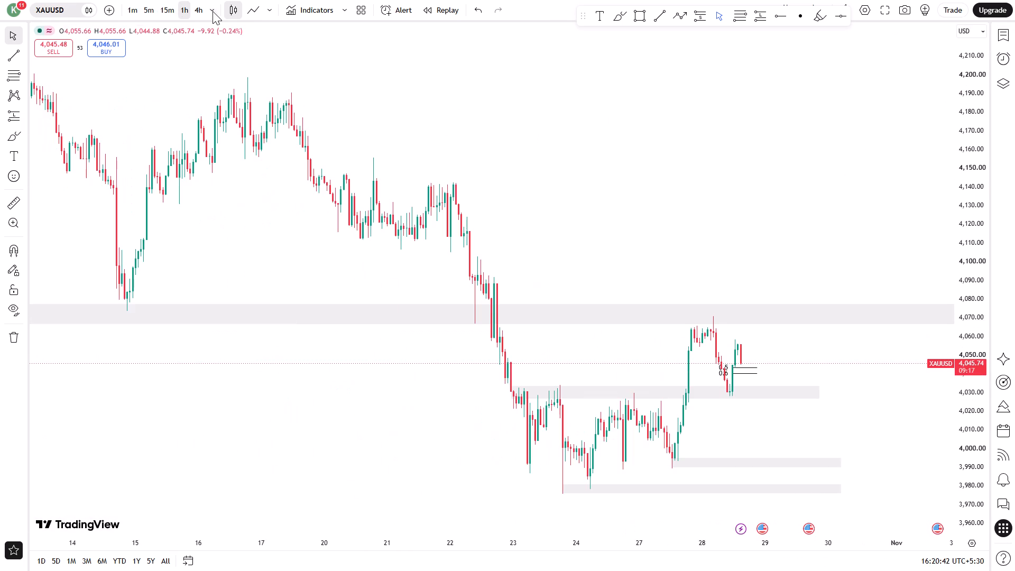
click(198, 11)
scroll(445, 205, up, 3)
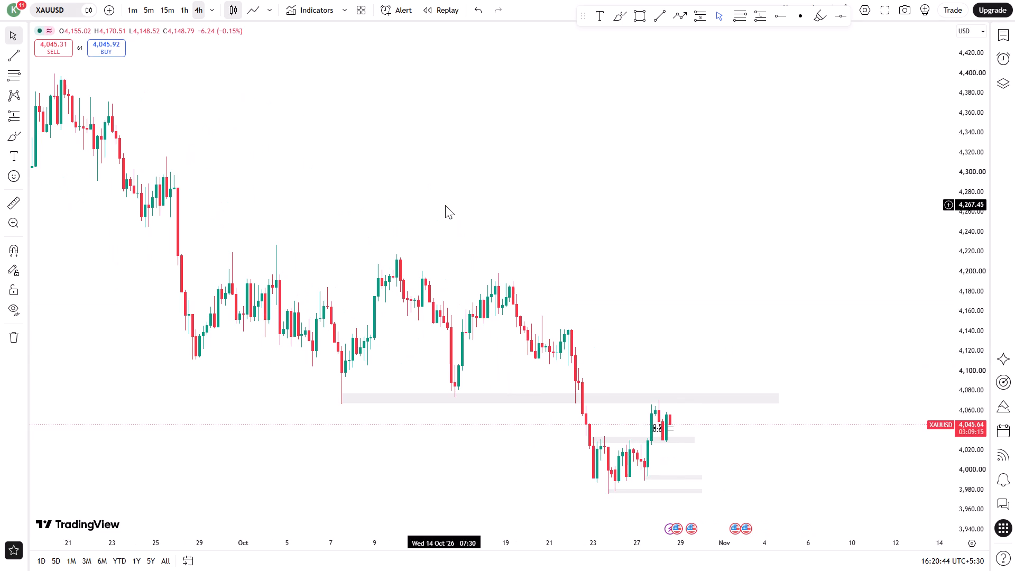
scroll(445, 205, up, 3)
drag(447, 205, 774, 236)
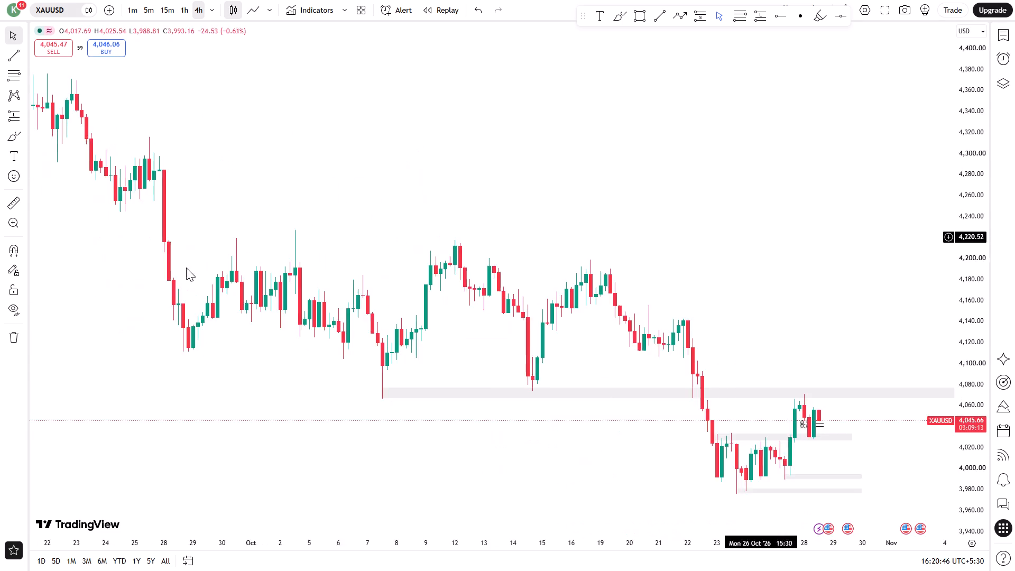
scroll(183, 268, up, 3)
drag(285, 256, 213, 269)
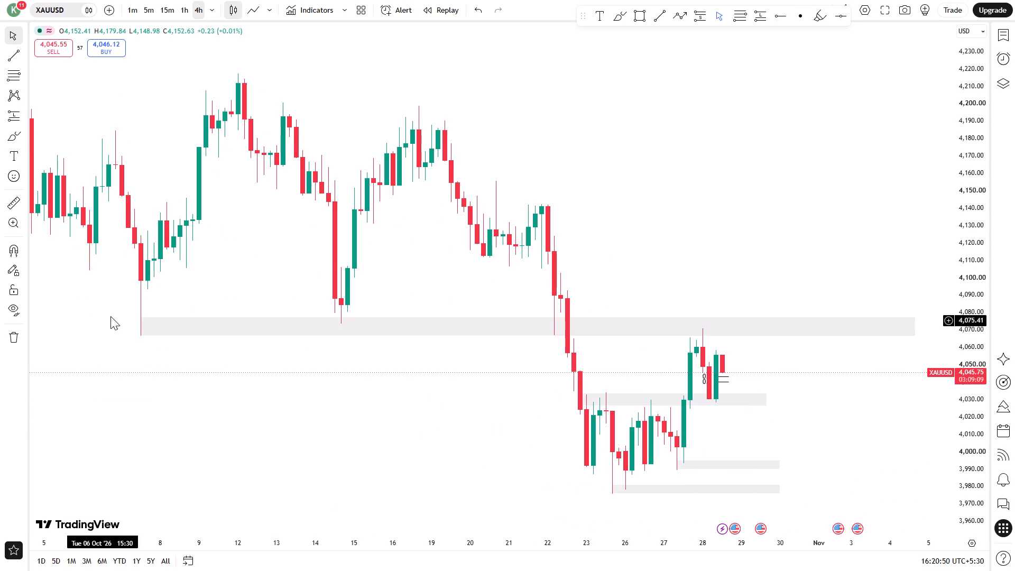
click(229, 337)
click(358, 179)
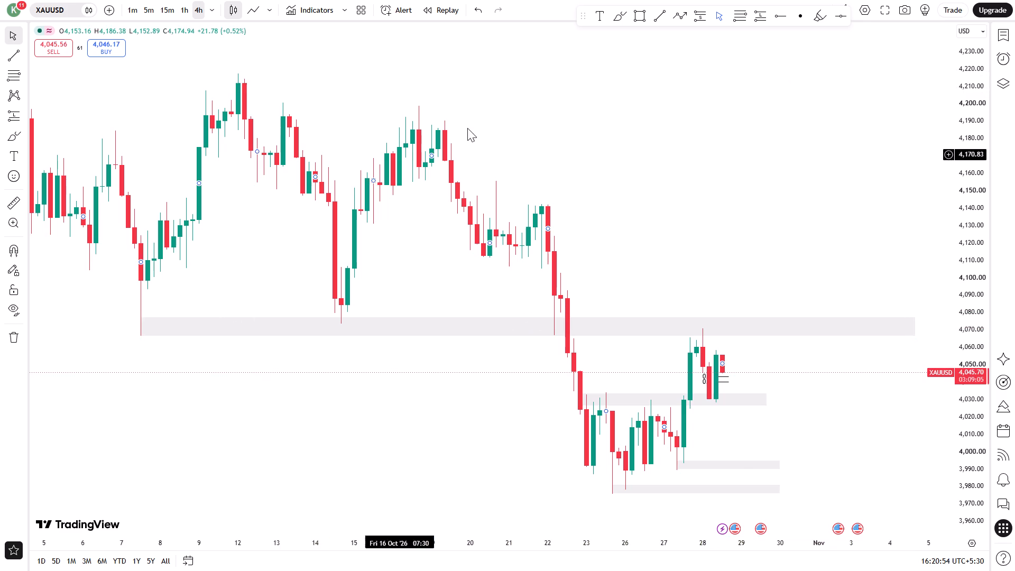
scroll(467, 128, down, 3)
drag(488, 128, 396, 139)
drag(423, 132, 395, 146)
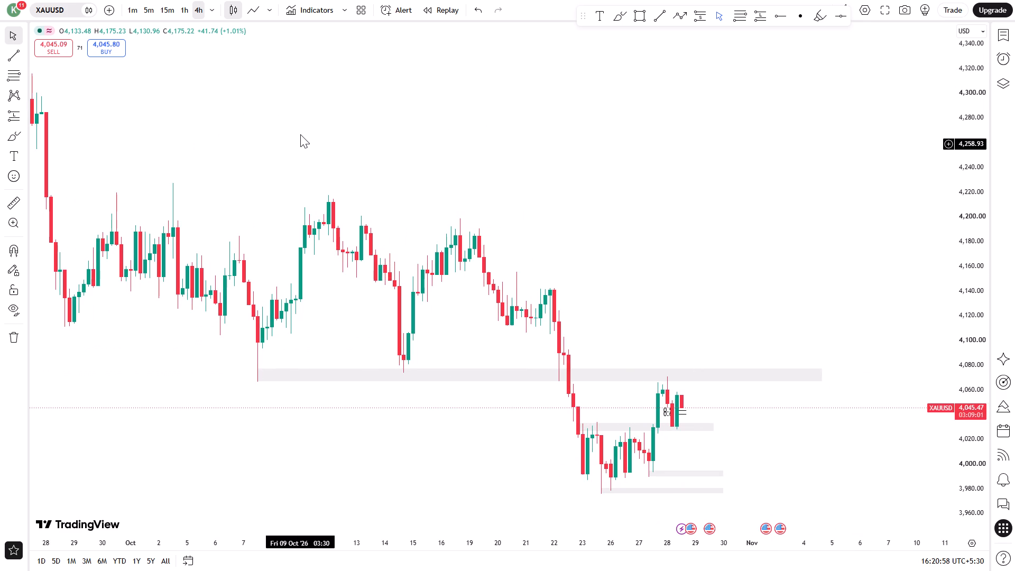
click(178, 10)
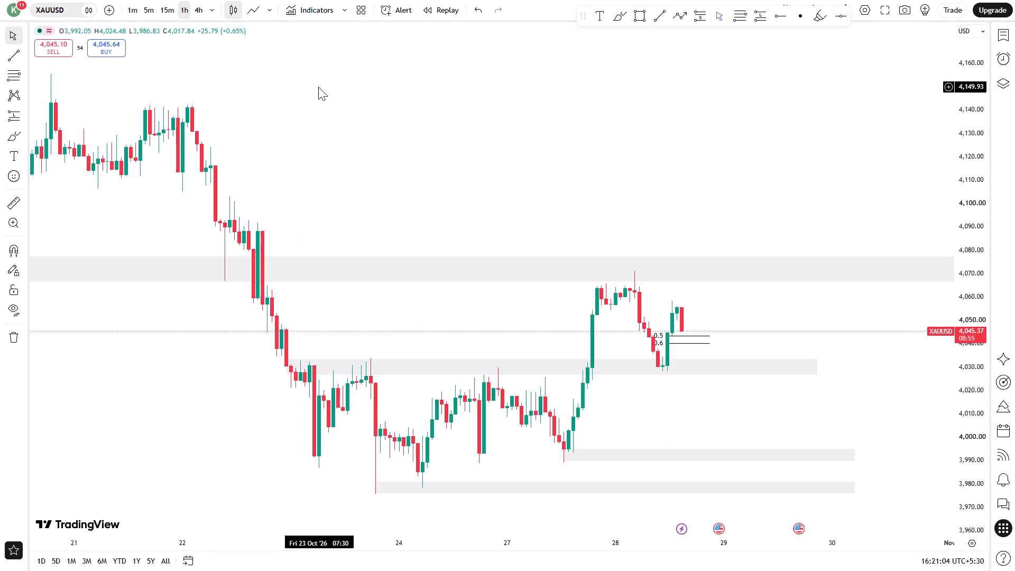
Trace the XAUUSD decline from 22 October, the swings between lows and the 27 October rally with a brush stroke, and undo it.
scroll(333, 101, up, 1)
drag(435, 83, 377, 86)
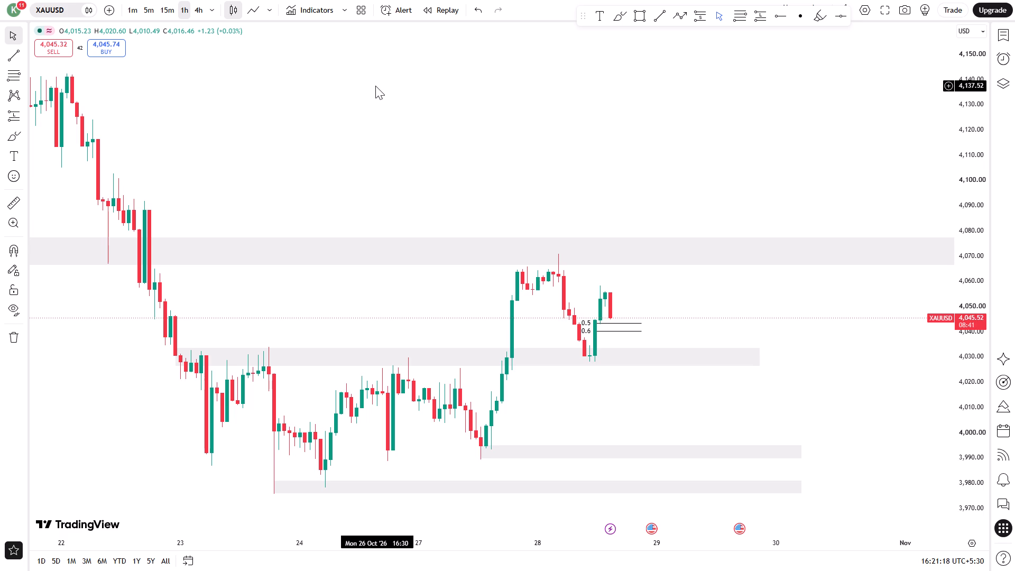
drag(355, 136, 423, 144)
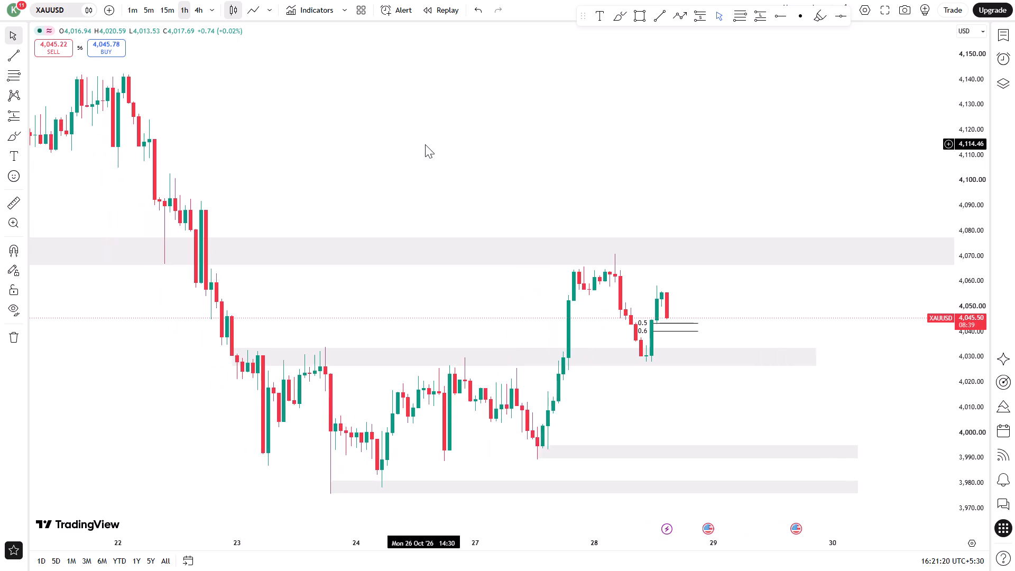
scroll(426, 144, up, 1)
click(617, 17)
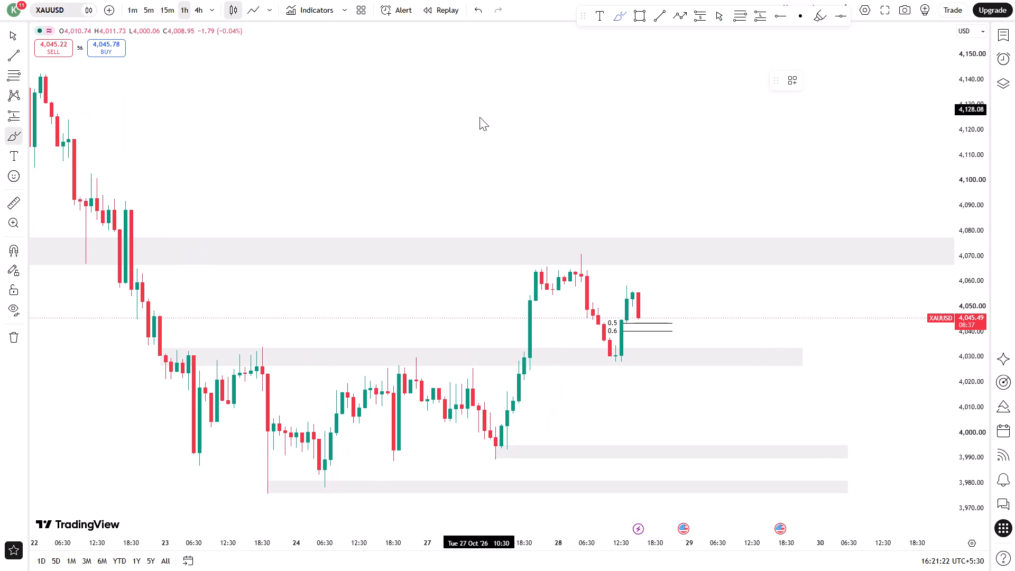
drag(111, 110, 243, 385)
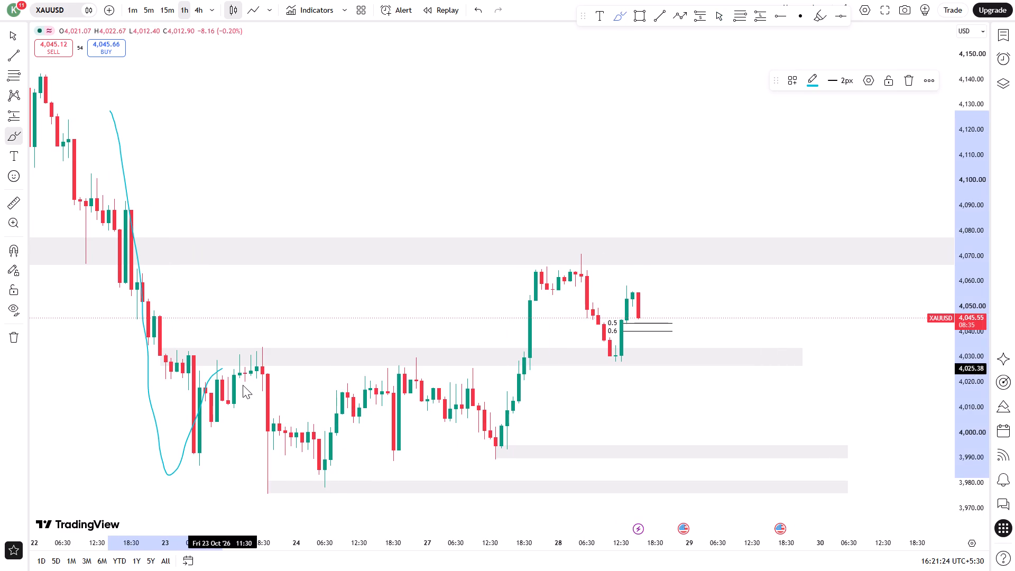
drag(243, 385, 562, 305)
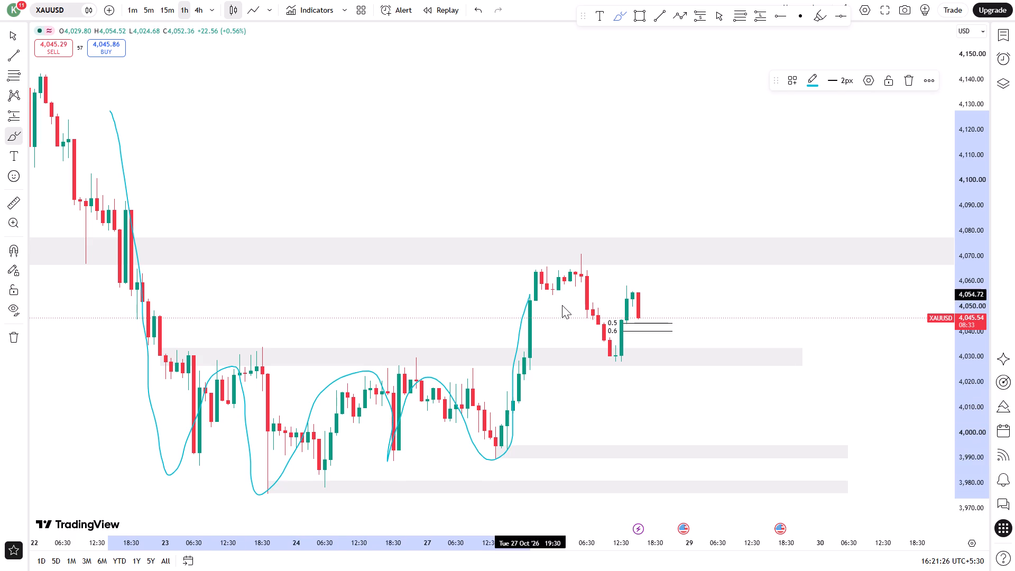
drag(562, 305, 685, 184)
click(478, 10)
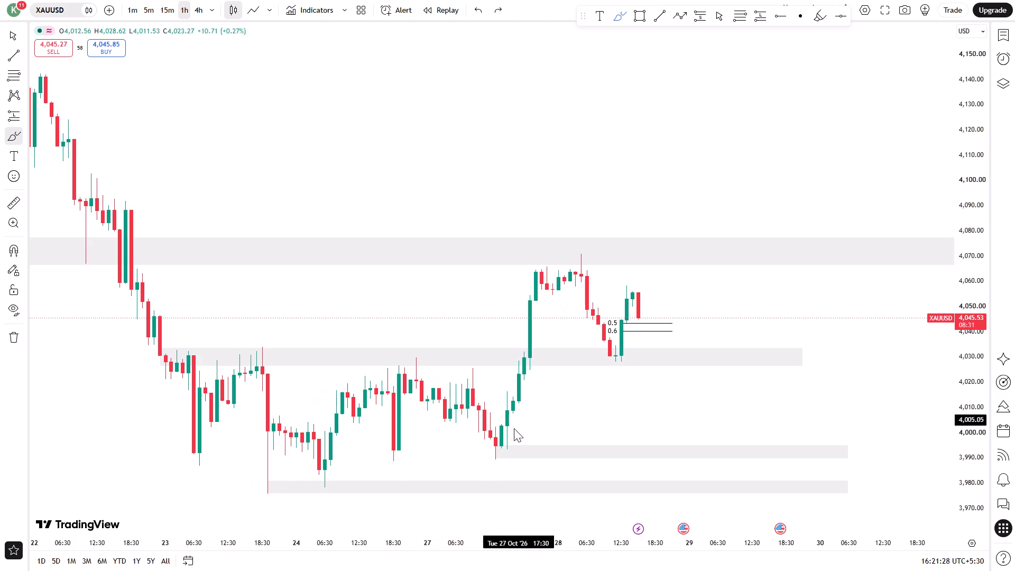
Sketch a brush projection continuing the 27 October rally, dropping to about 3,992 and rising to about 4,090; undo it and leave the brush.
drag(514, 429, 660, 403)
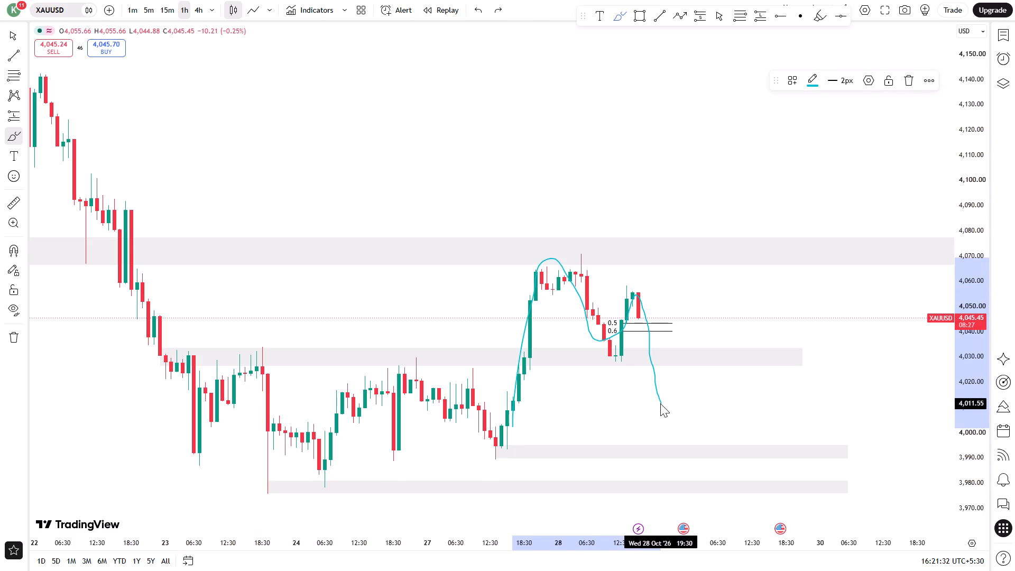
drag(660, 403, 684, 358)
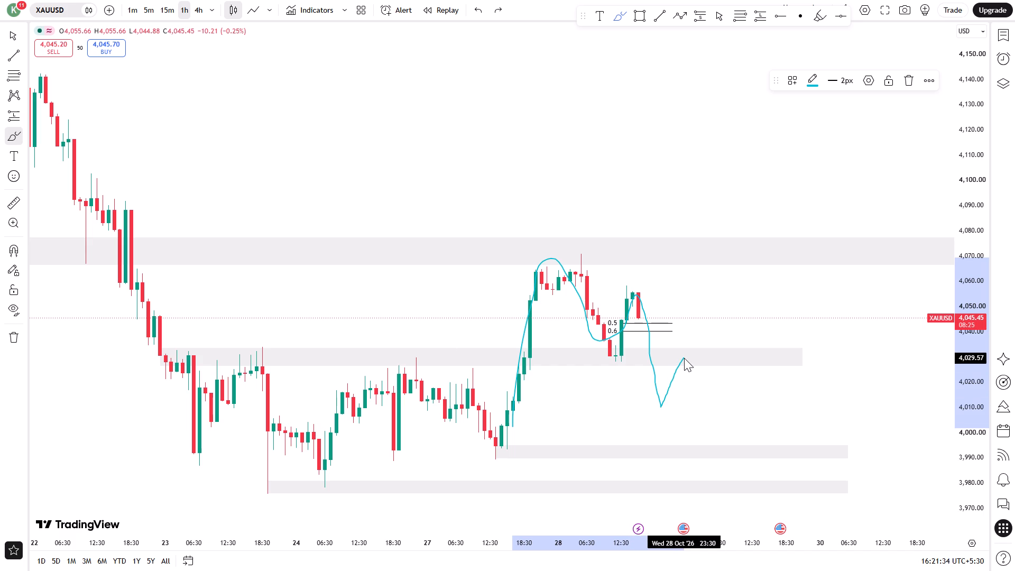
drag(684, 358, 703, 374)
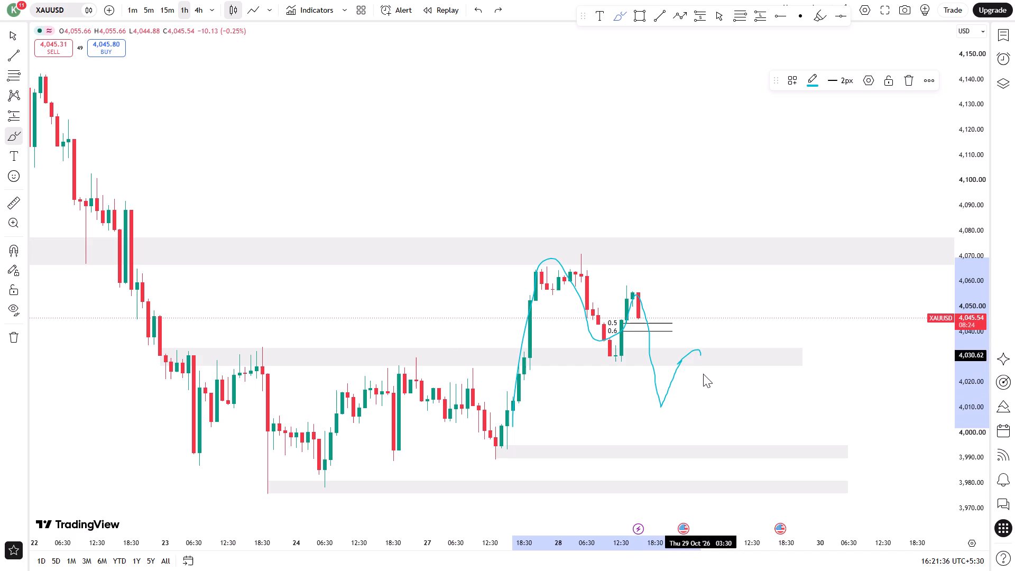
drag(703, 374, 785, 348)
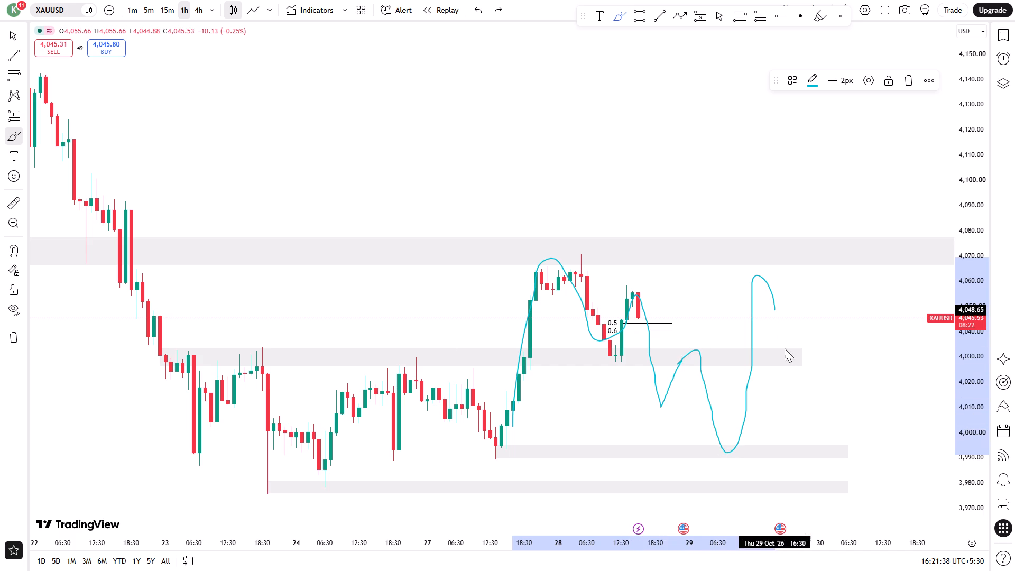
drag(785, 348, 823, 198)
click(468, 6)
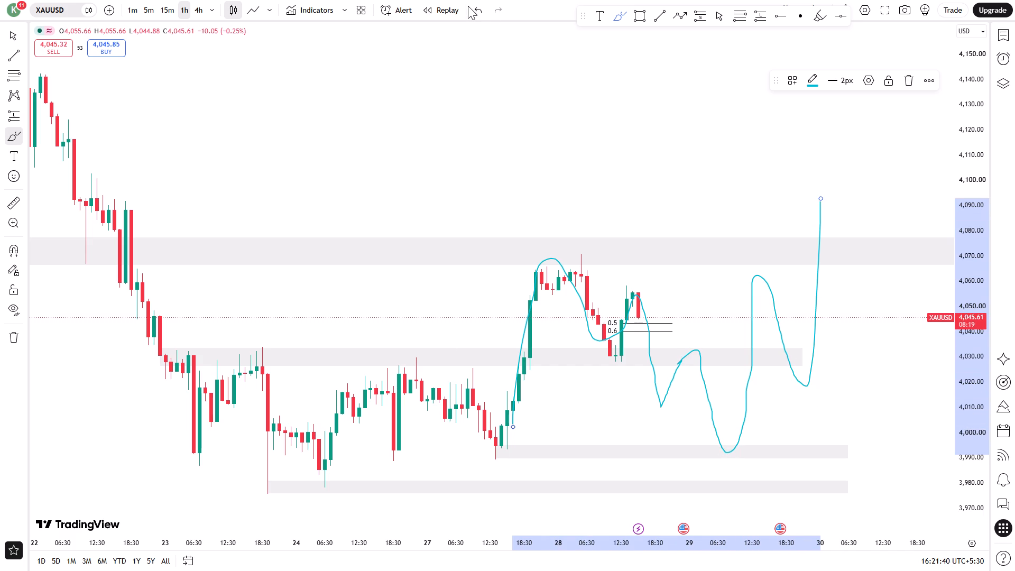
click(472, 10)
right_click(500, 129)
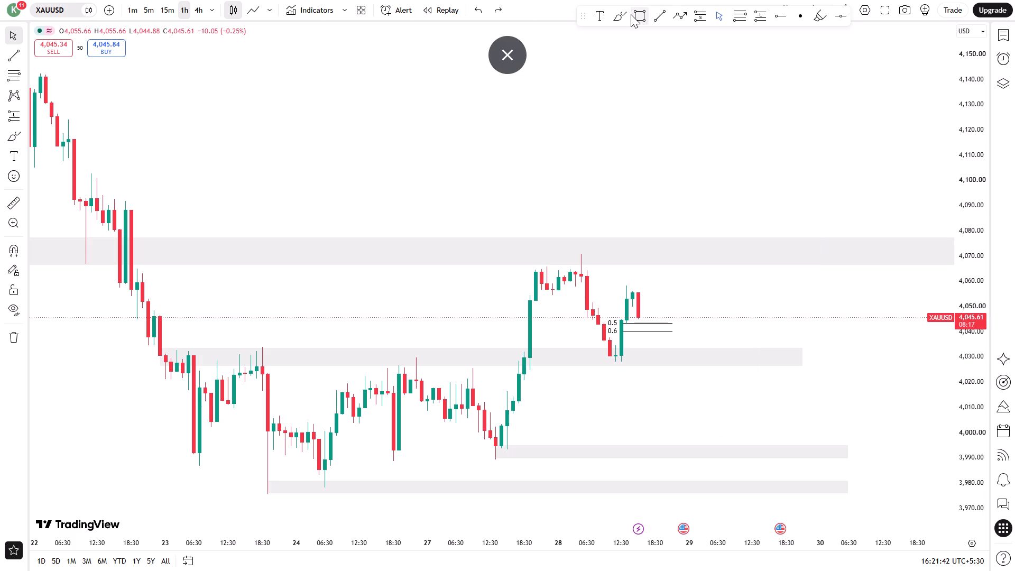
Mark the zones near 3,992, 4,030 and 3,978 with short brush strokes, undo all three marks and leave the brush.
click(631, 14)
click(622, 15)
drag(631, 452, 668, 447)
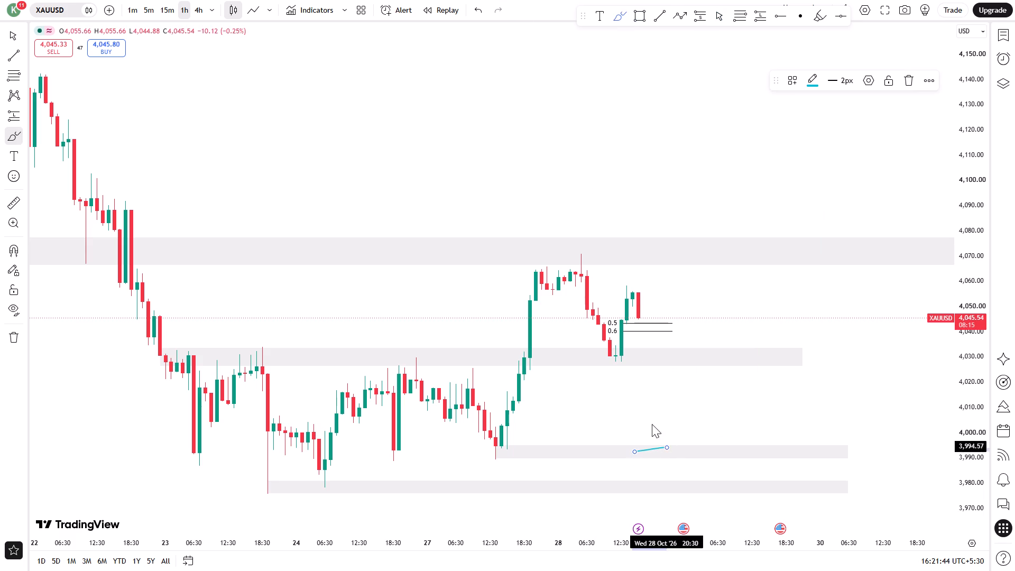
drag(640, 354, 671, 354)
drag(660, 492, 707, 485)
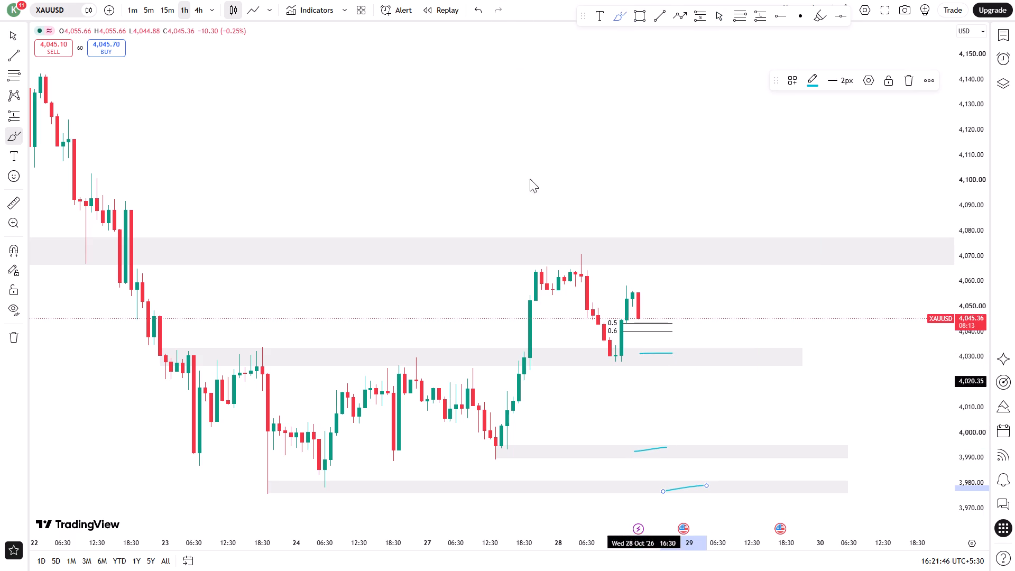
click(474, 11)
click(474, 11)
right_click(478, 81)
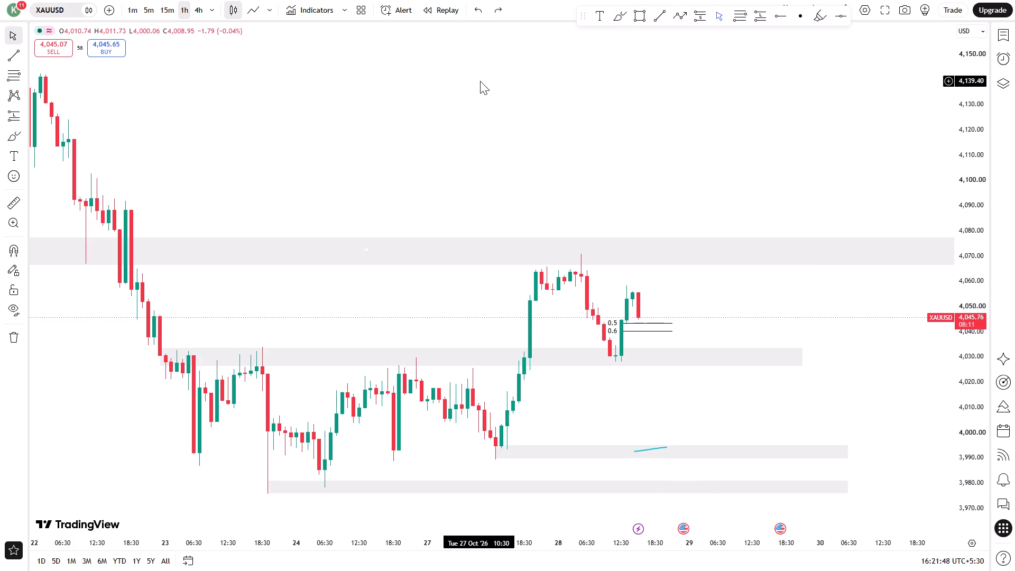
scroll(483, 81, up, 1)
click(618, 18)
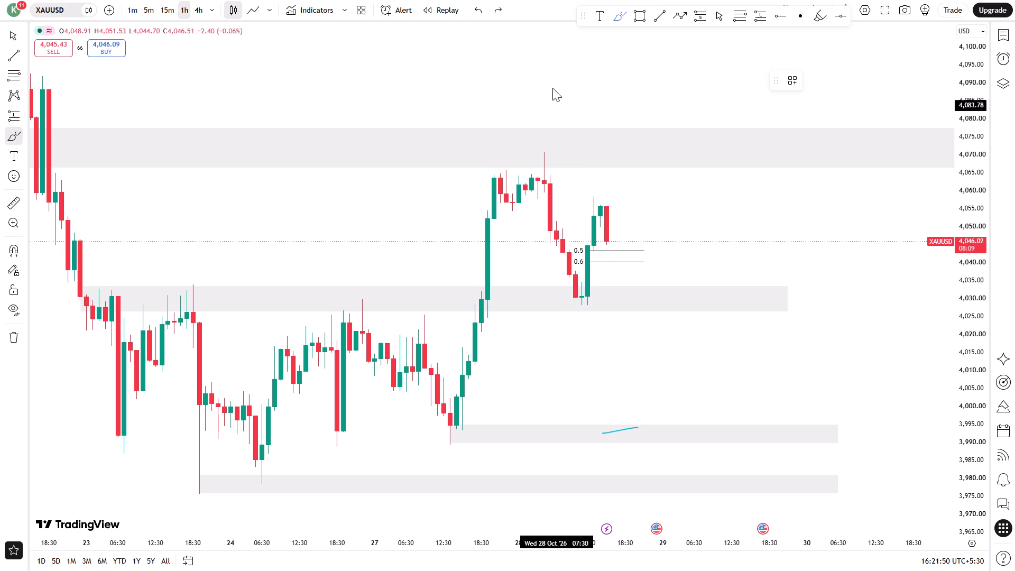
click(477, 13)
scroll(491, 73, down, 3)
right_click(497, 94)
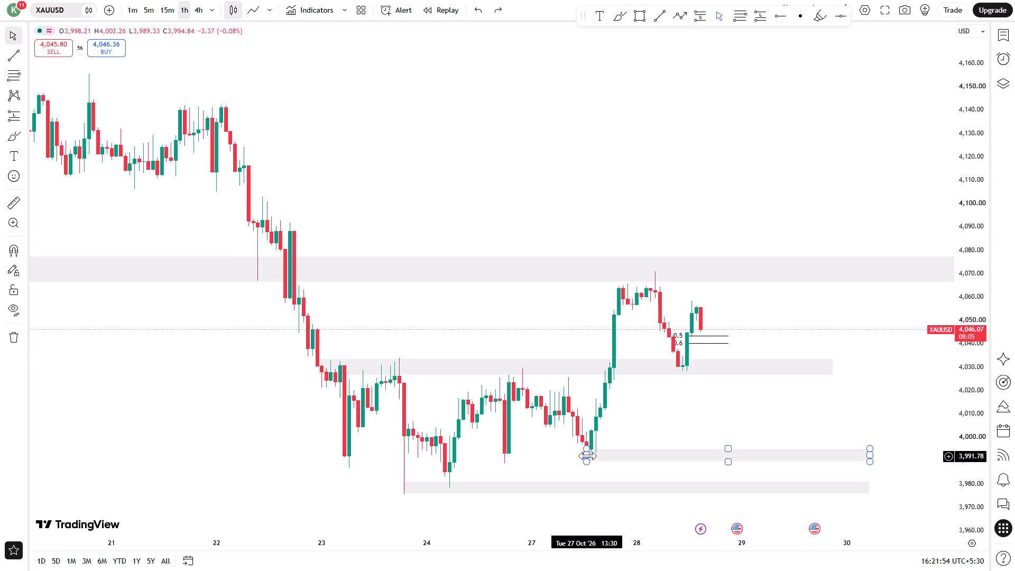
Extend the start of the zone near 3,992 back to the sharp 26 October low.
drag(588, 456, 502, 483)
click(527, 420)
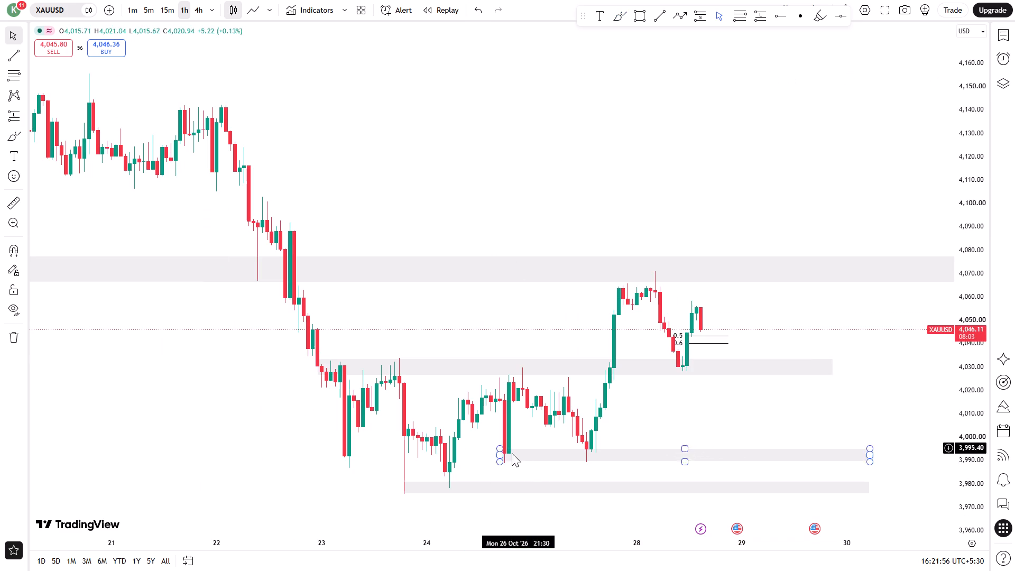
drag(502, 457, 506, 464)
Fit the extended zone's lower corner to the 26 October candle and adjust its lower edge to about 3,989.
drag(512, 401, 542, 399)
scroll(574, 379, up, 2)
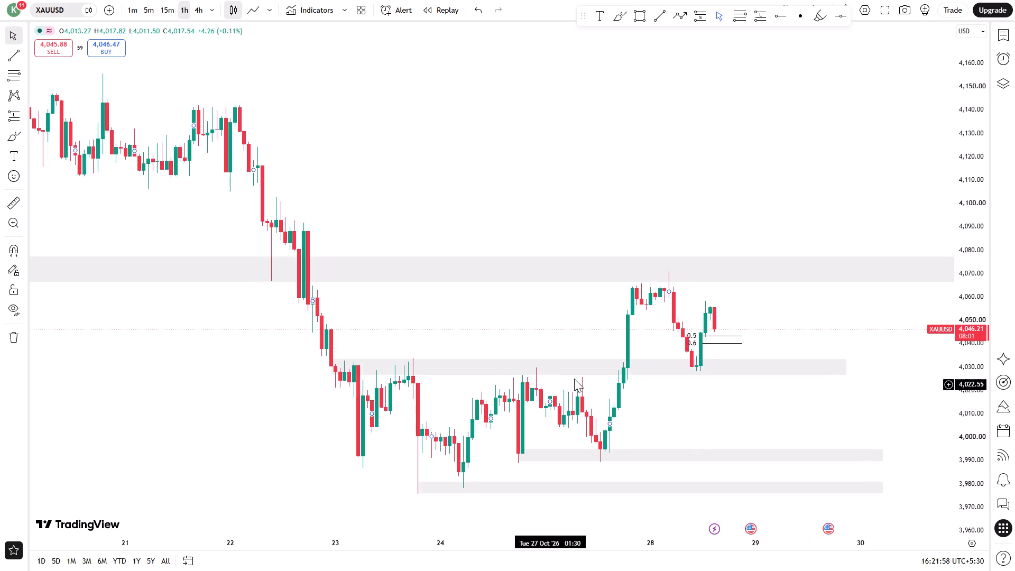
scroll(574, 379, up, 3)
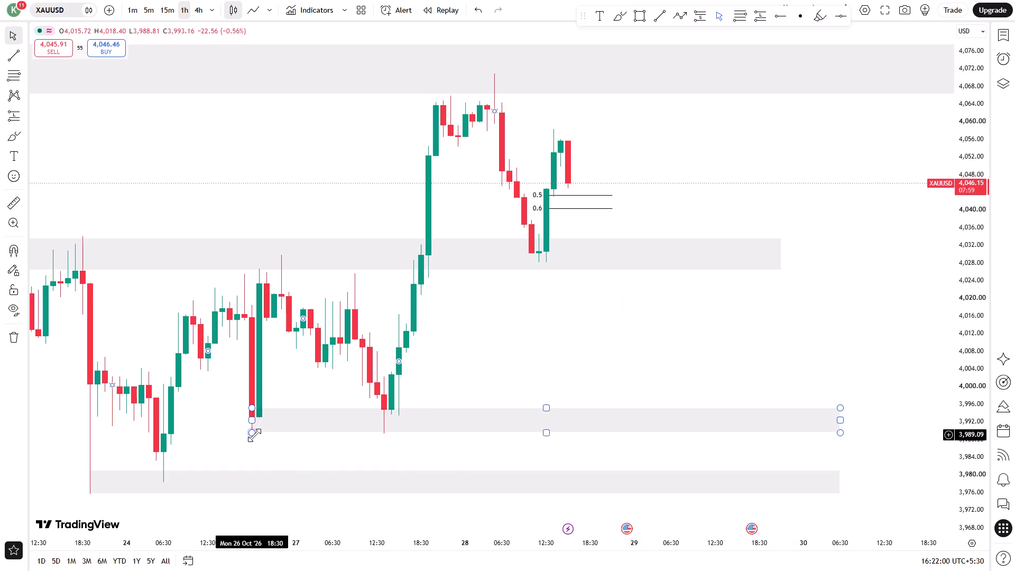
drag(253, 433, 243, 439)
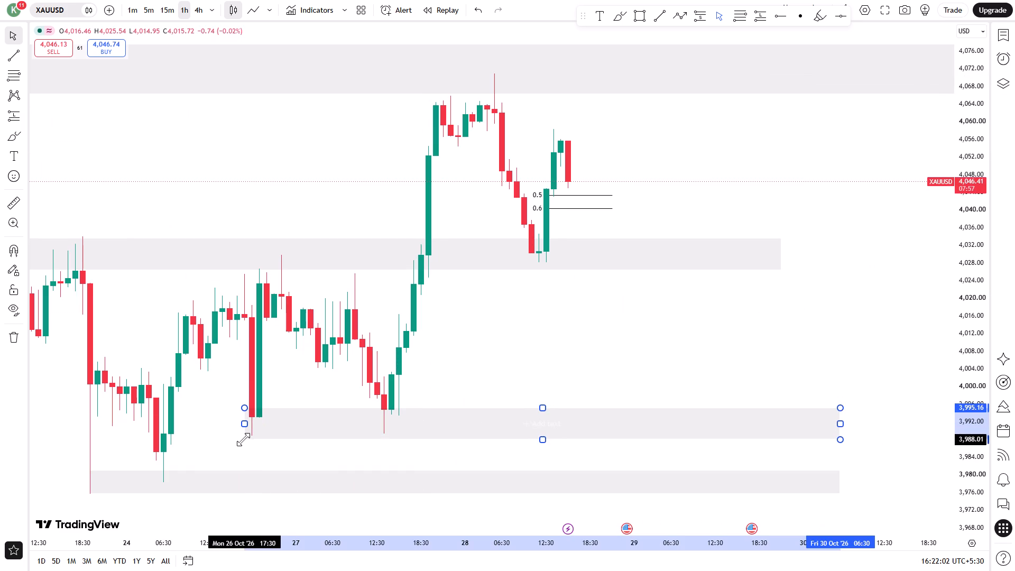
drag(243, 439, 251, 438)
click(277, 389)
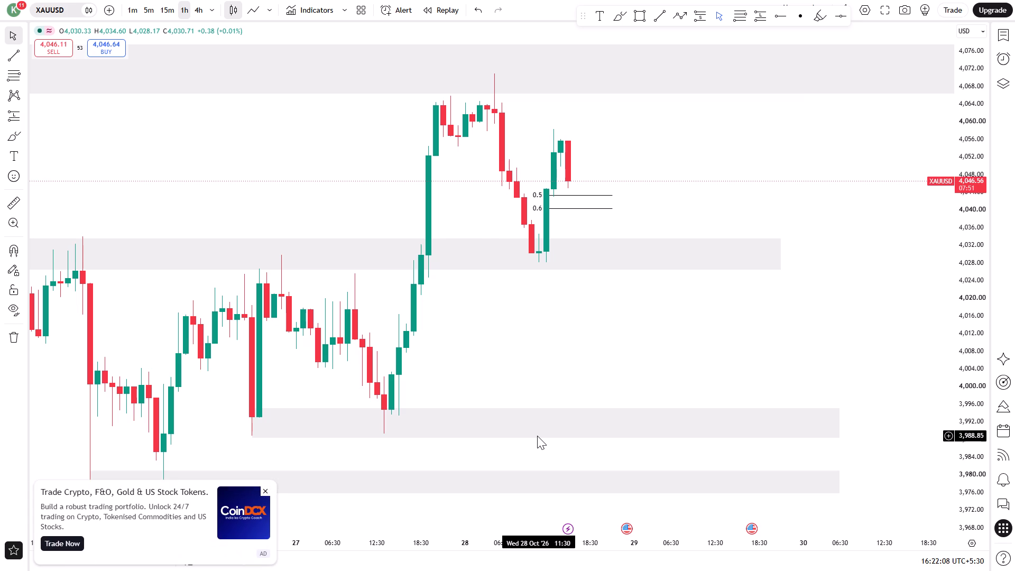
drag(547, 436, 557, 435)
click(557, 362)
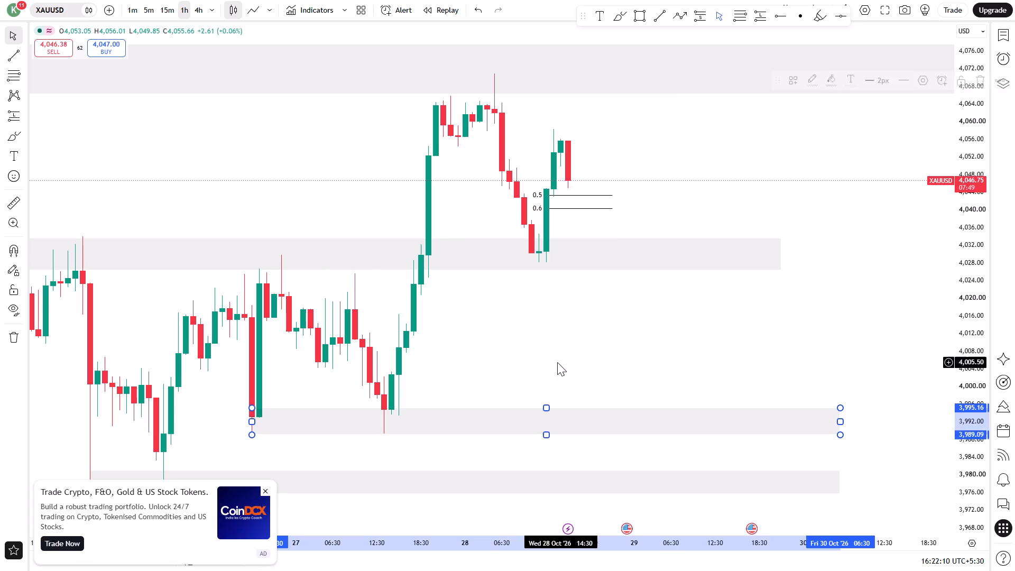
Dismiss the advertisement covering the chart.
click(264, 492)
Switch the chart to BTCUSD from the watchlist and close the watchlist.
scroll(353, 257, down, 7)
drag(756, 164, 667, 190)
click(1013, 27)
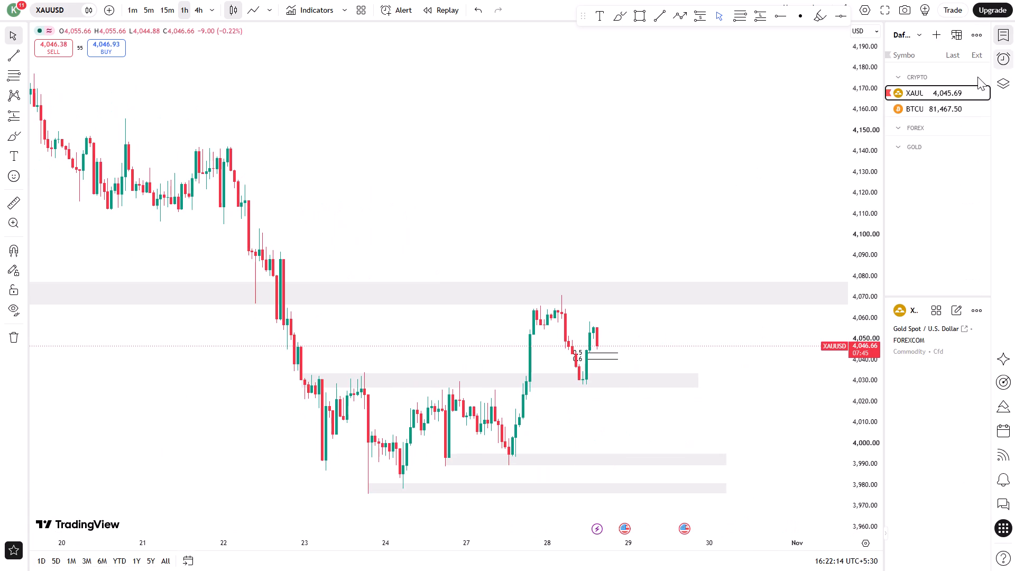
click(933, 96)
click(928, 104)
click(1010, 38)
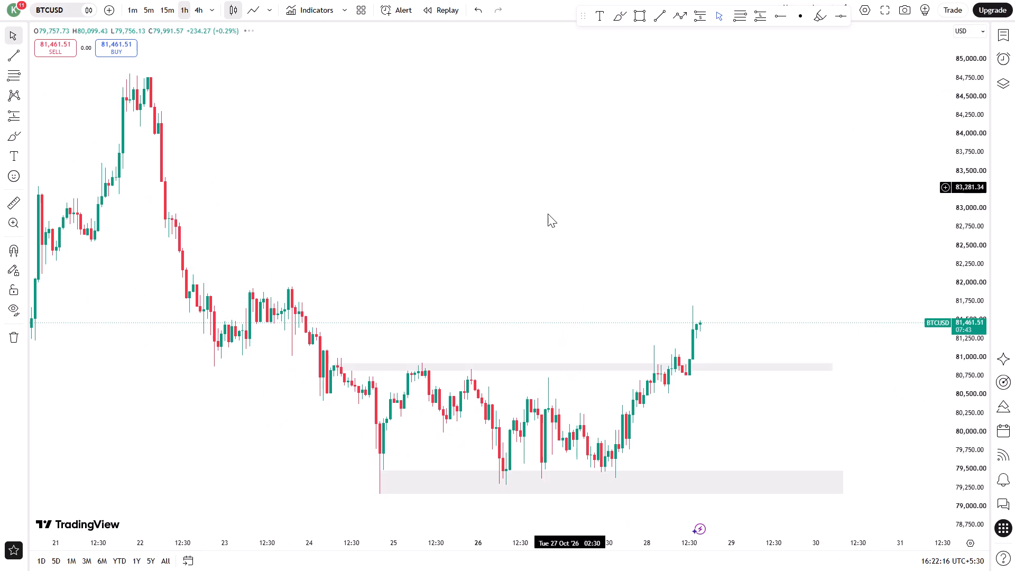
Leave the browser's full-screen view and open YouTube in a new tab.
click(501, 53)
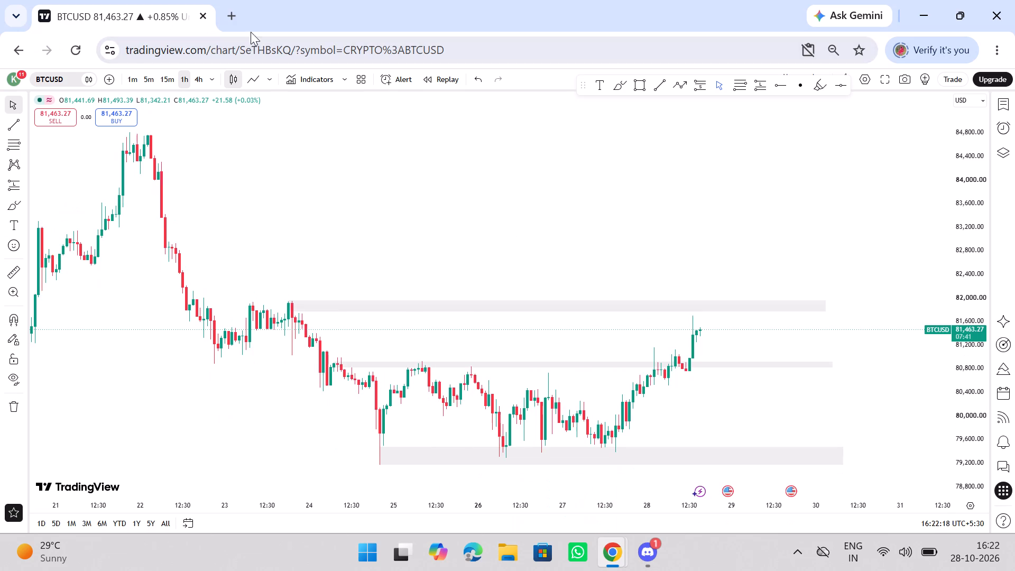
click(230, 11)
click(222, 457)
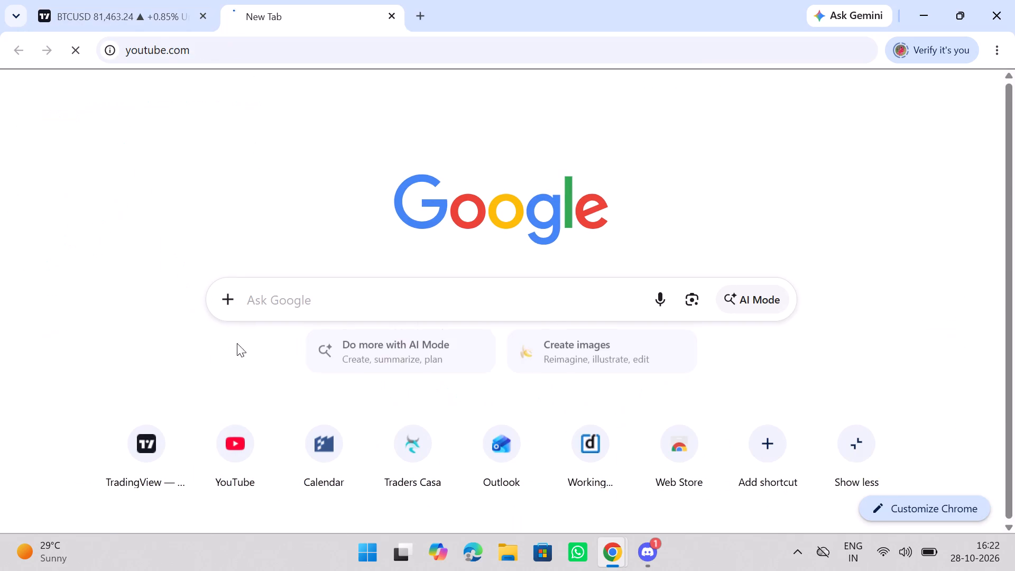
click(114, 0)
click(338, 6)
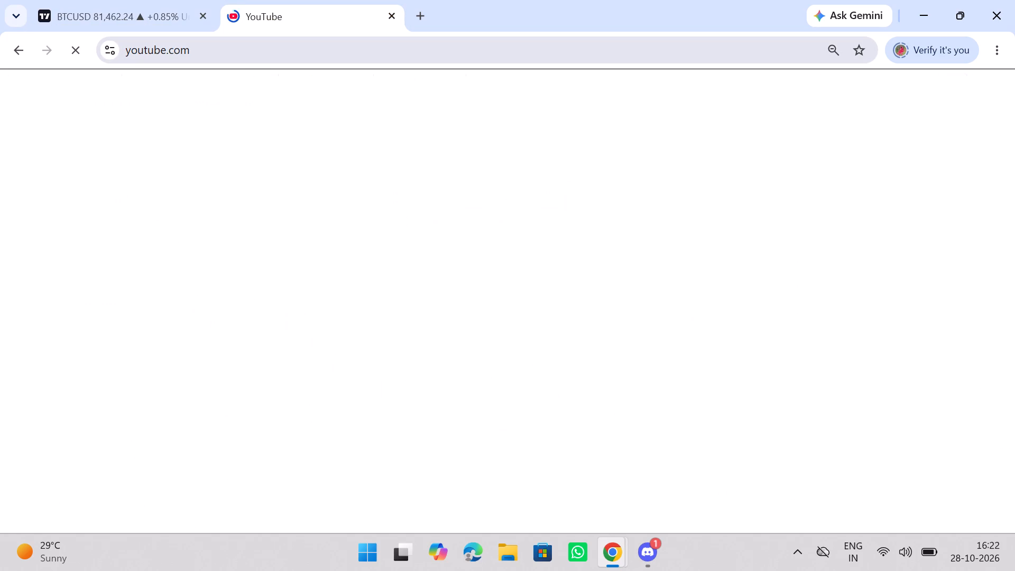